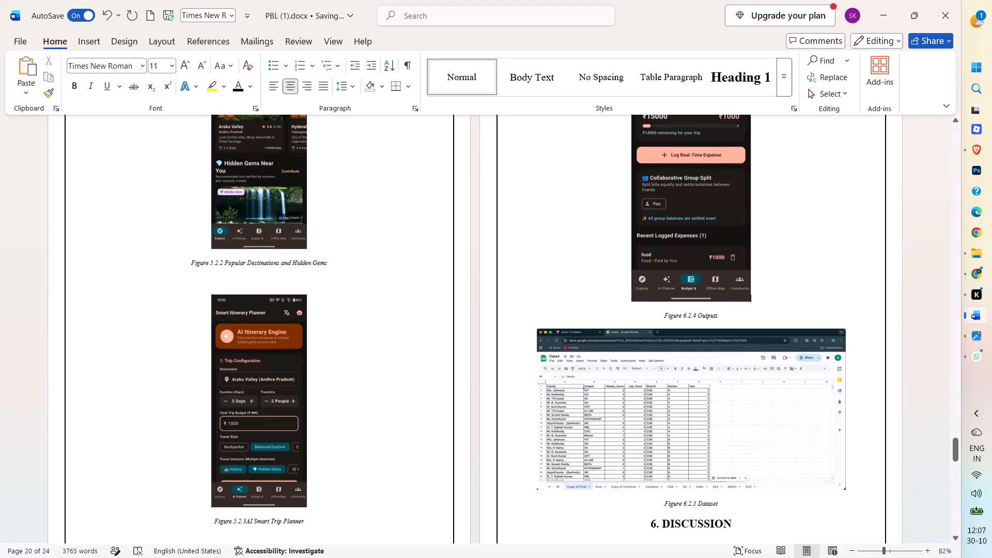
Renumber the caption under the Expense Tracker screenshot as Figure 5.2.4.
scroll(402, 454, "up", 5)
left_click(685, 371)
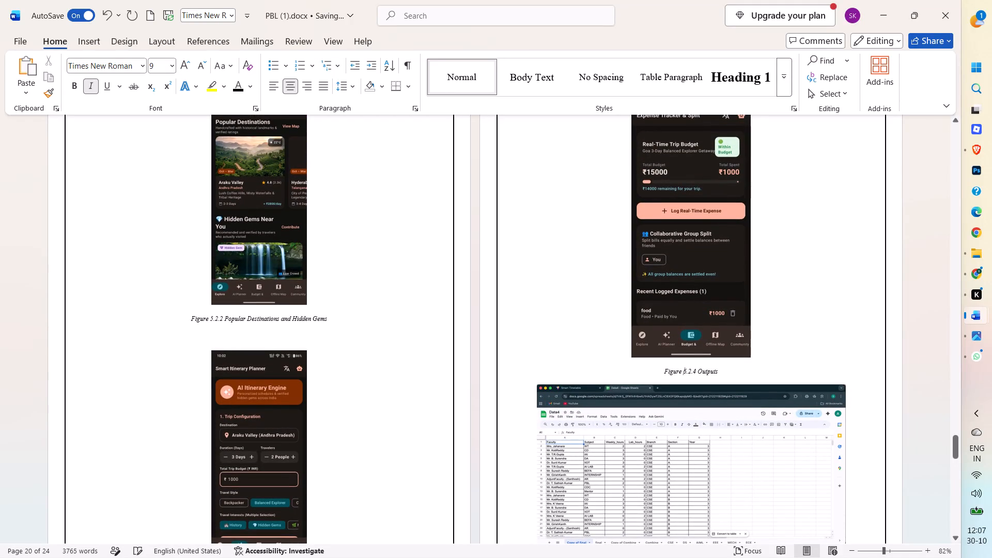
key("Delete")
key("5")
Replace the word Outputs in the Figure 5.2.4 caption with "Expense Tracker & Split".
key("Right")
key("Right")
key("Right")
key("Right")
key("Right")
key("Right")
key("Right")
key("Right")
key("Right")
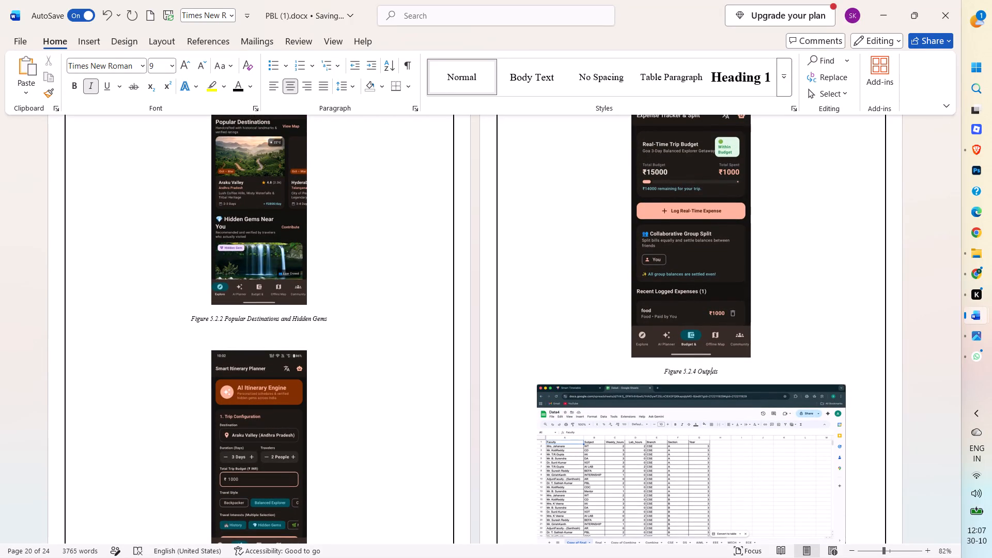
key("Right")
key("Right")
key("0")
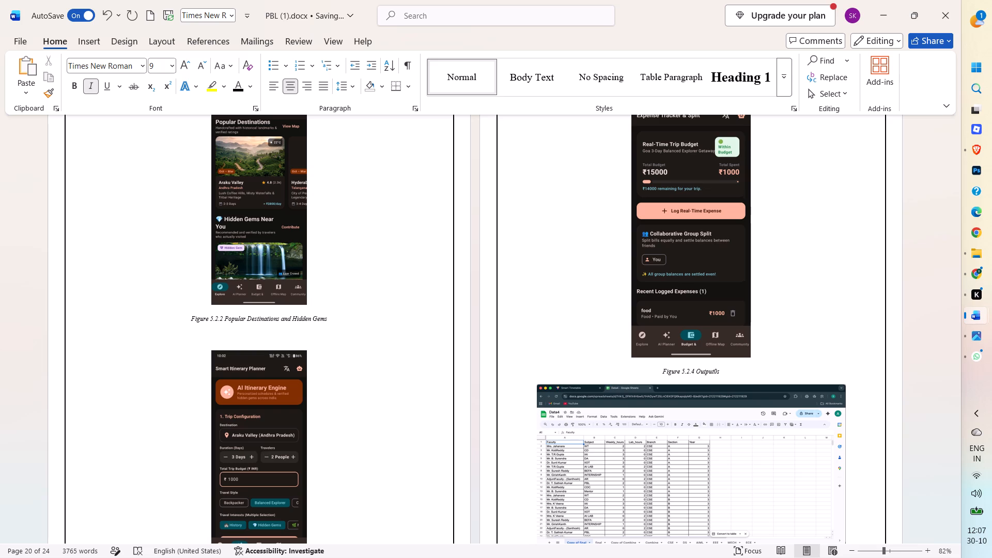
key("Right")
key("BackSpace")
key("BackSpace")
key("BackSpace")
key("BackSpace")
key("BackSpace")
key("BackSpace")
key("BackSpace")
key("BackSpace")
type("Expens")
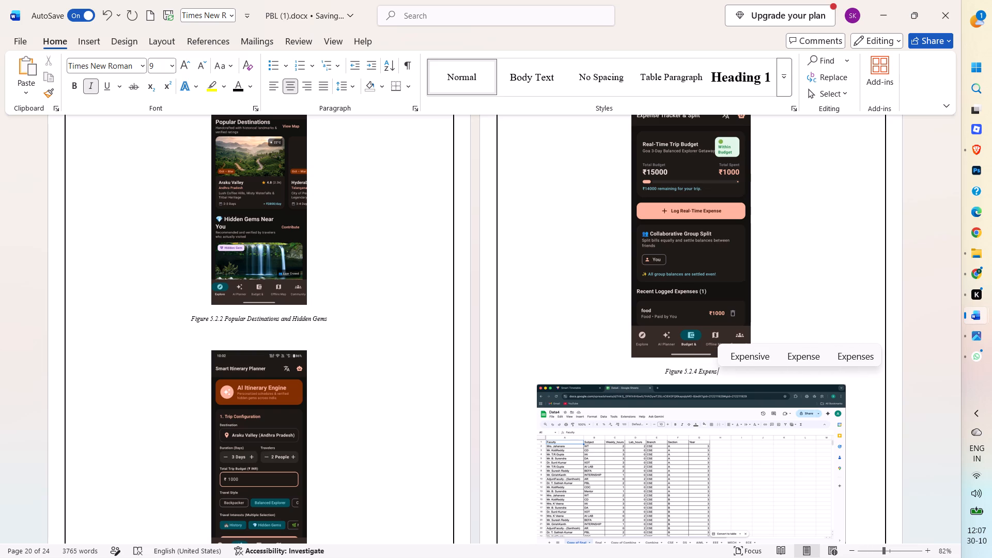
type("e")
key("space")
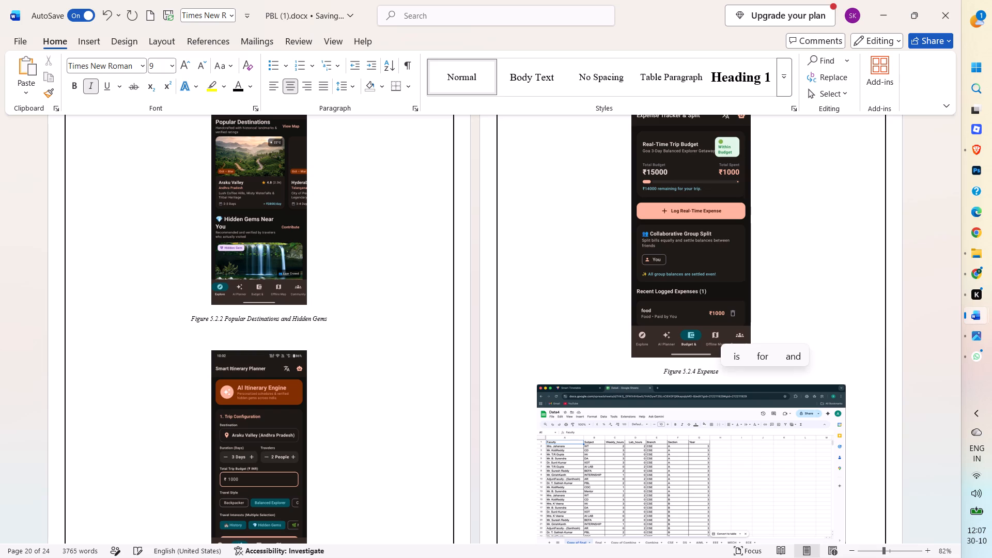
key("shift+t")
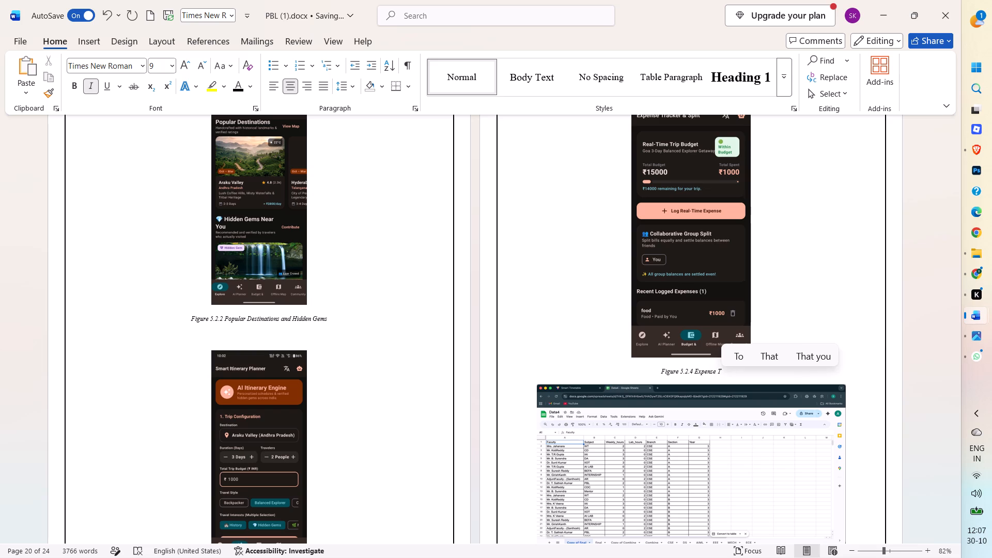
type("racker an")
key("BackSpace")
key("BackSpace")
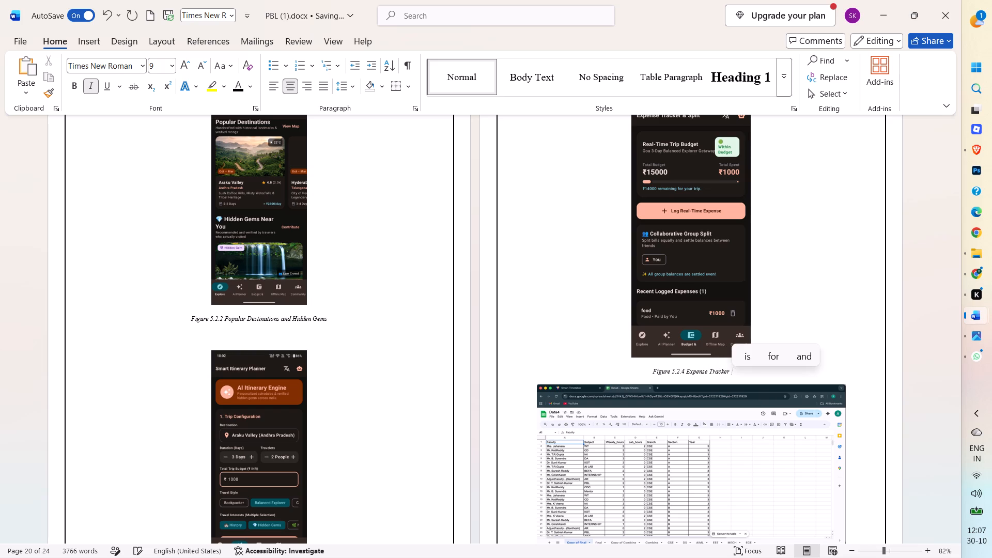
key("shift+ampersand")
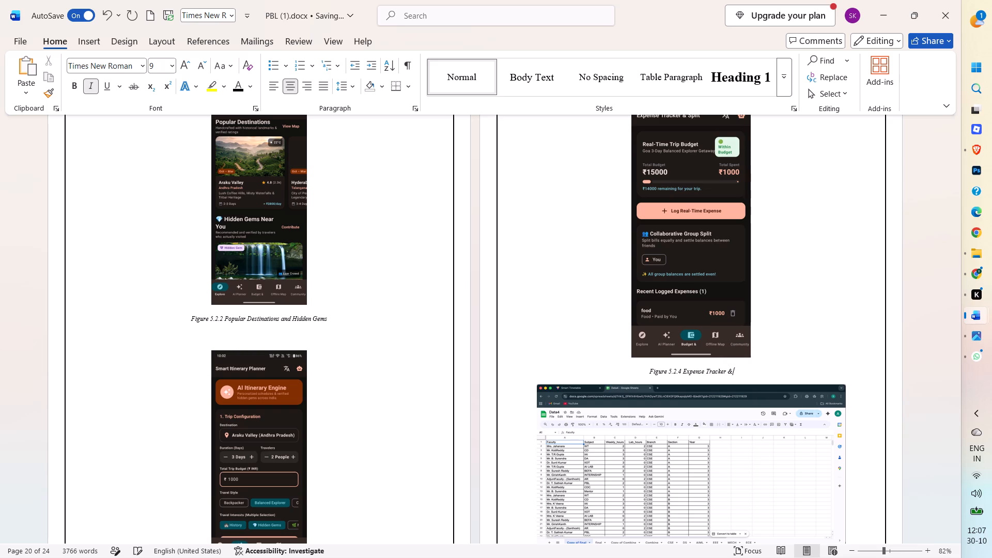
key("space")
type("Sp")
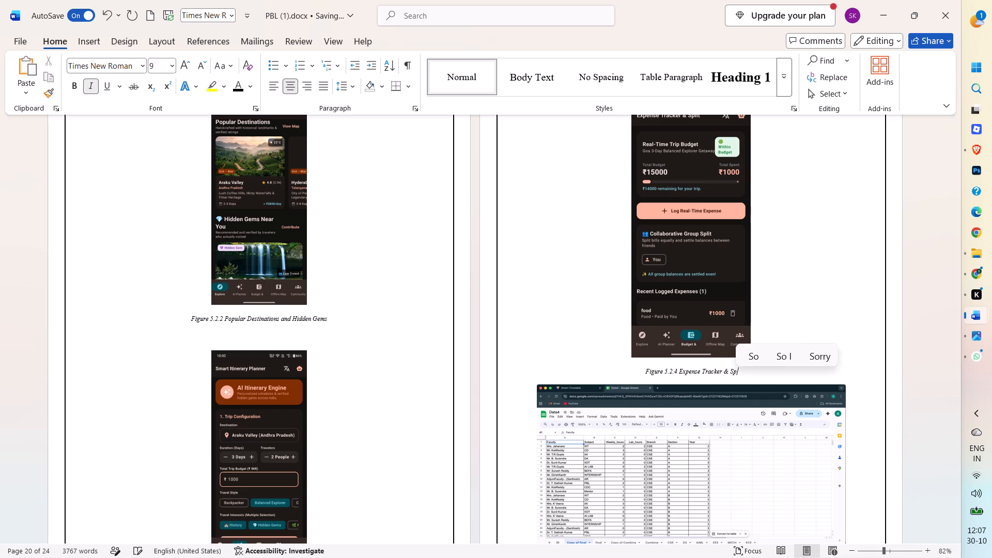
key("l")
type("ir=t")
key("BackSpace")
key("BackSpace")
key("BackSpace")
key("BackSpace")
key("t")
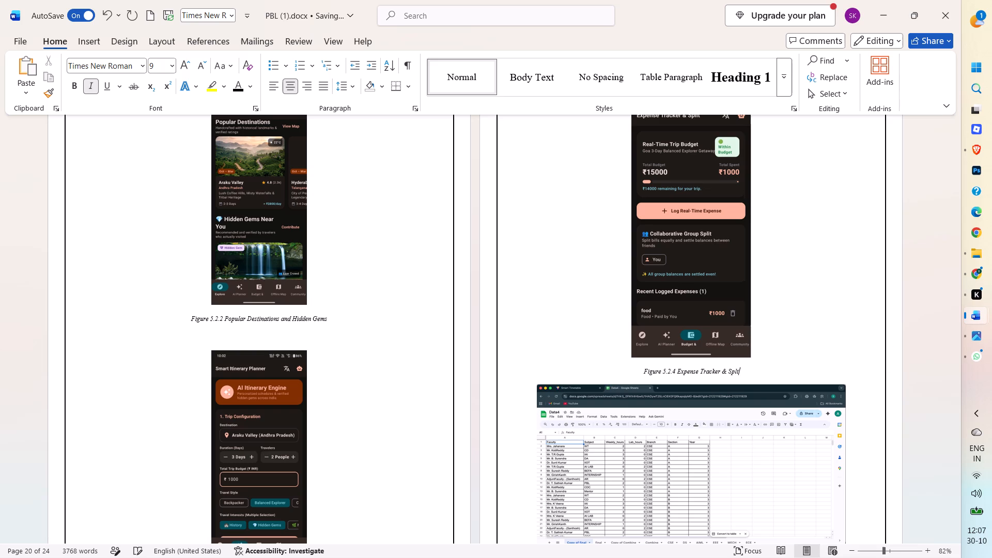
key("BackSpace")
type("it")
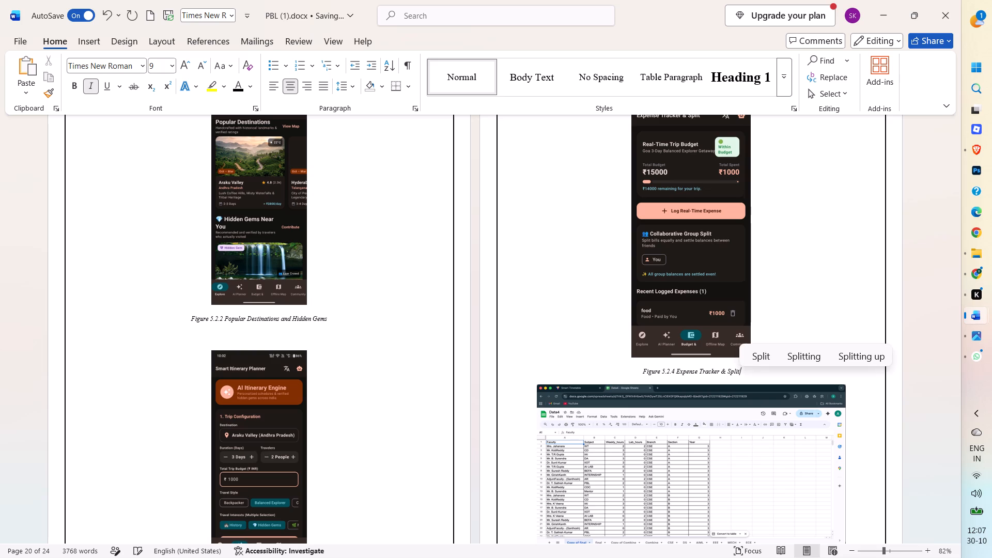
Insert a blank line before the "6. DISCUSSION" heading below the Dataset figure.
scroll(789, 348, "up", 4)
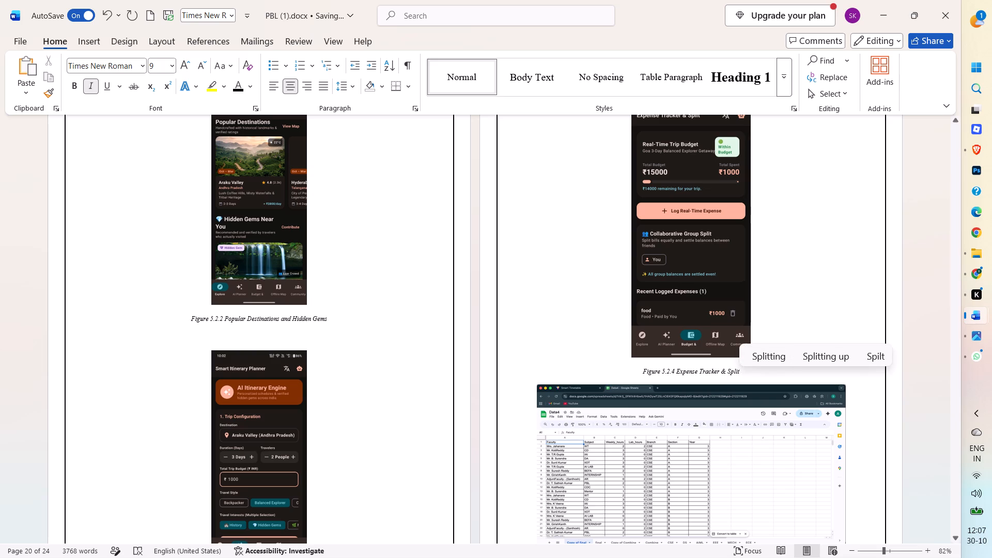
left_click(781, 455)
scroll(781, 455, "down", 7)
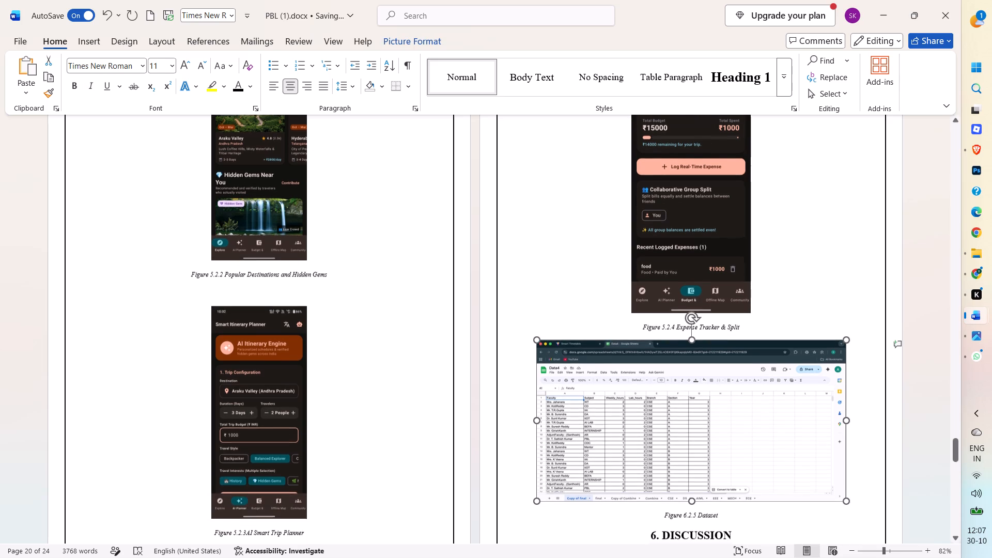
scroll(781, 455, "down", 6)
left_click(640, 467)
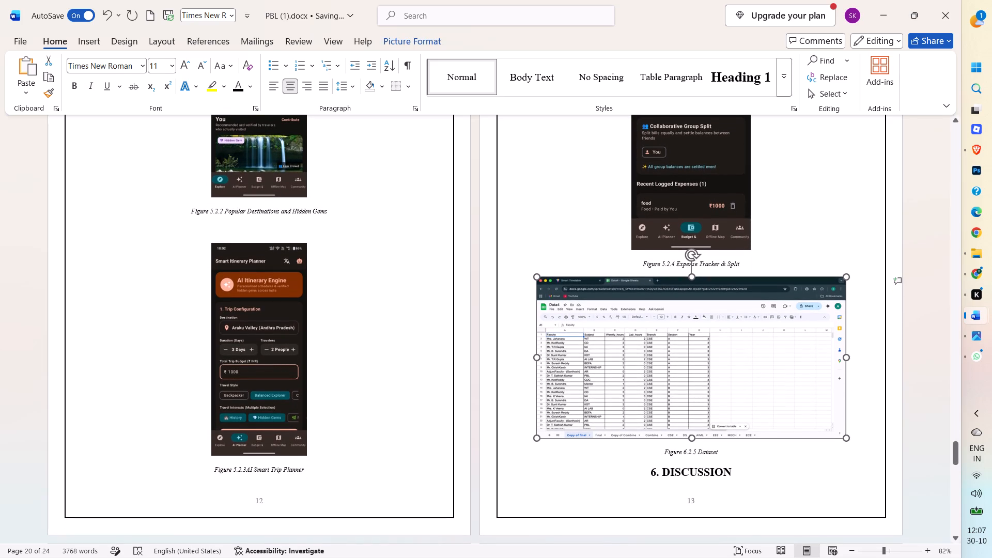
key("Return")
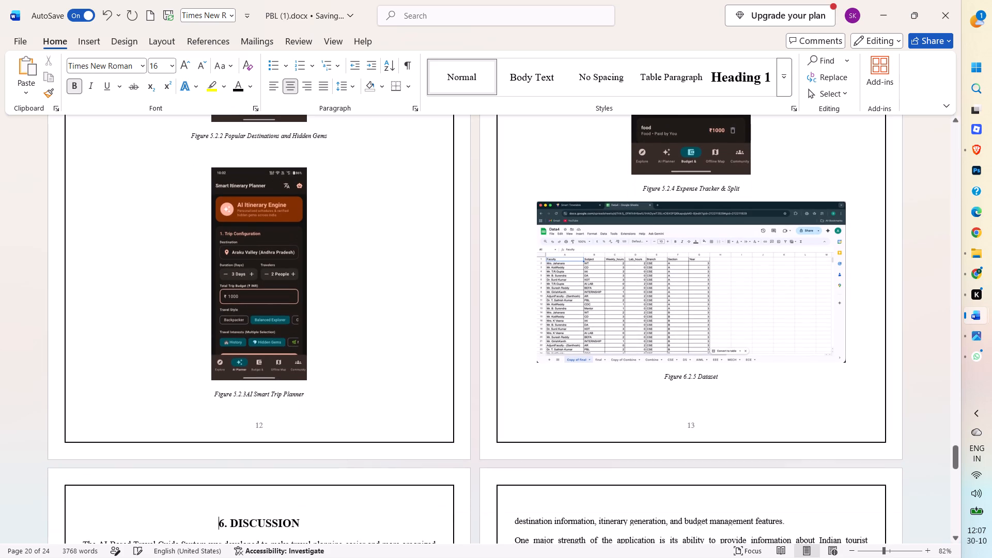
Replace the spreadsheet screenshot above the Dataset caption with the WhatsApp image from 2026-10-30 at 11.59.59 in the PBL SEM 5 folder.
left_click(701, 312)
key("Delete")
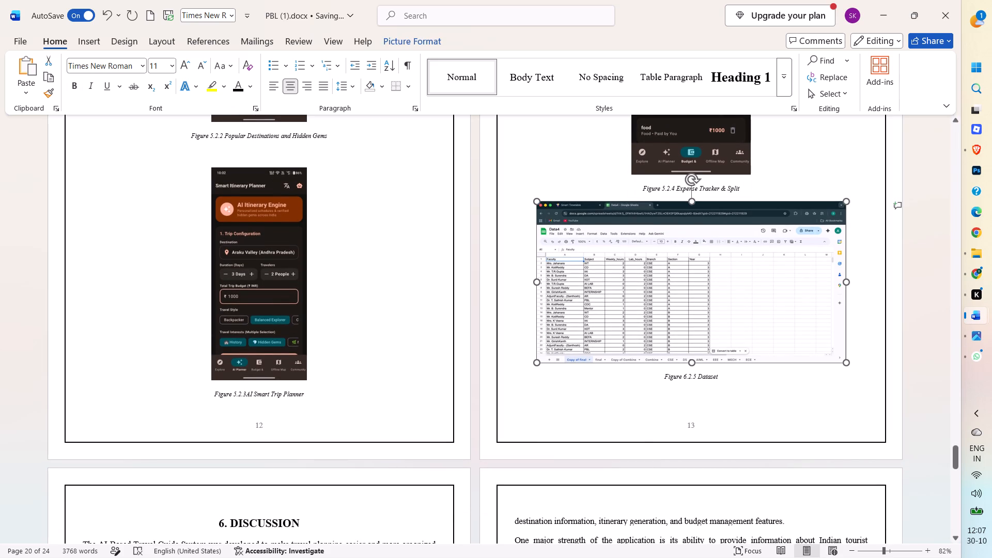
key("alt+Tab")
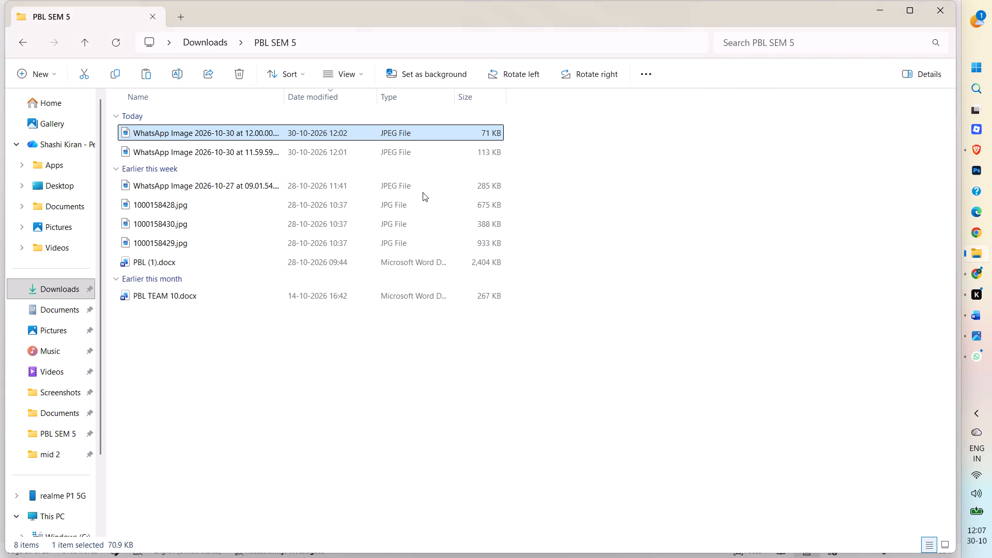
left_click(441, 156)
key("ctrl+c")
key("alt+Tab")
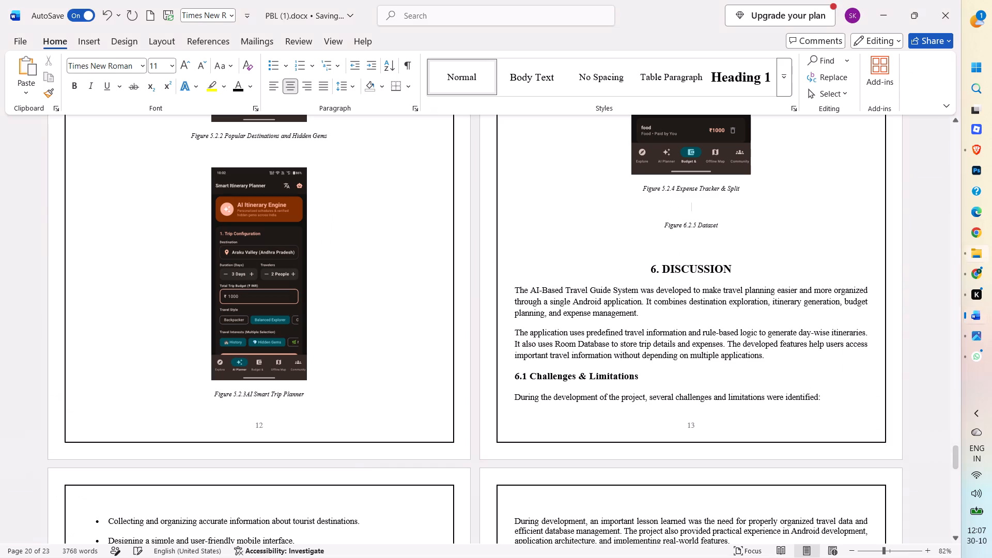
key("ctrl+v")
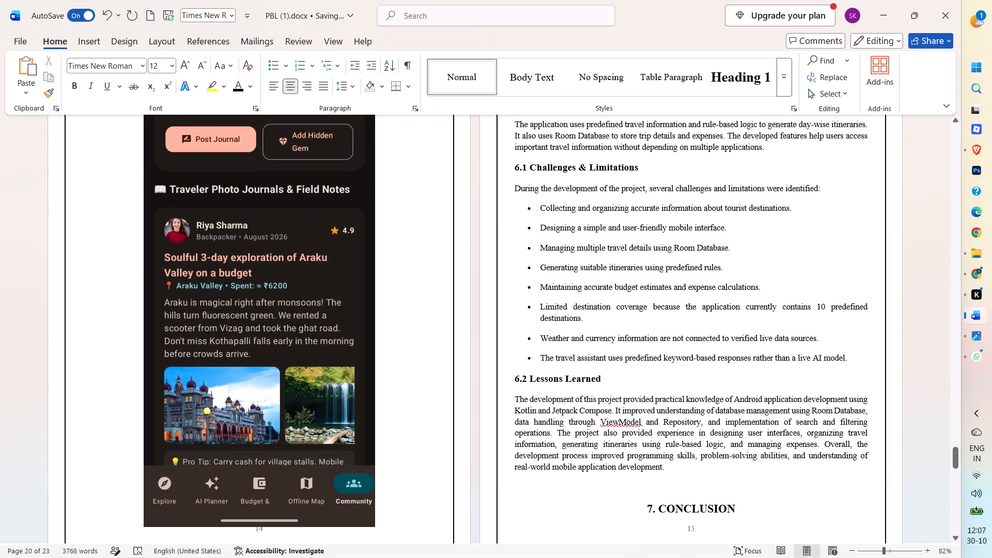
Shrink the pasted Traveler Community screenshot proportionally to about half its width.
left_click(320, 345)
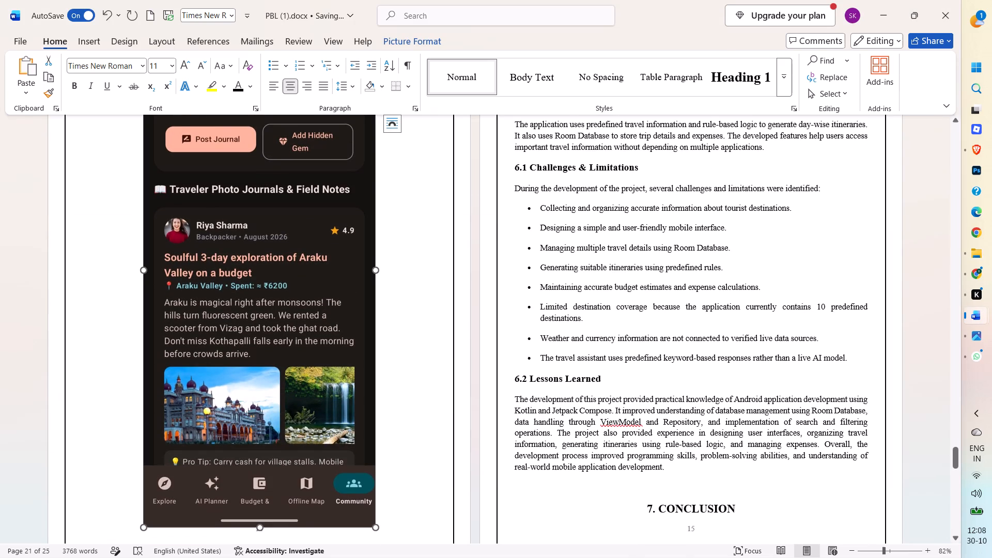
scroll(326, 371, "up", 10)
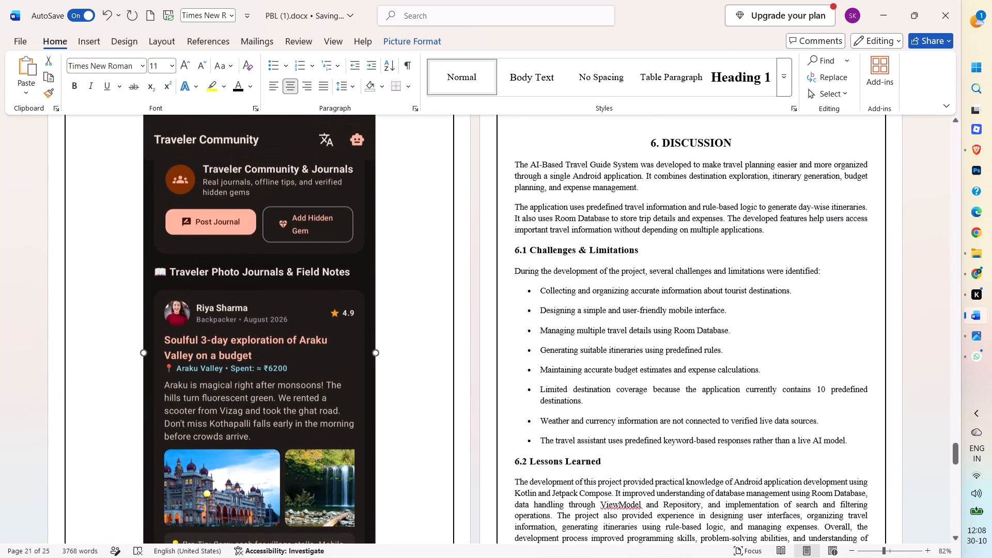
scroll(326, 370, "down", 11)
left_click_drag(372, 517, 335, 326)
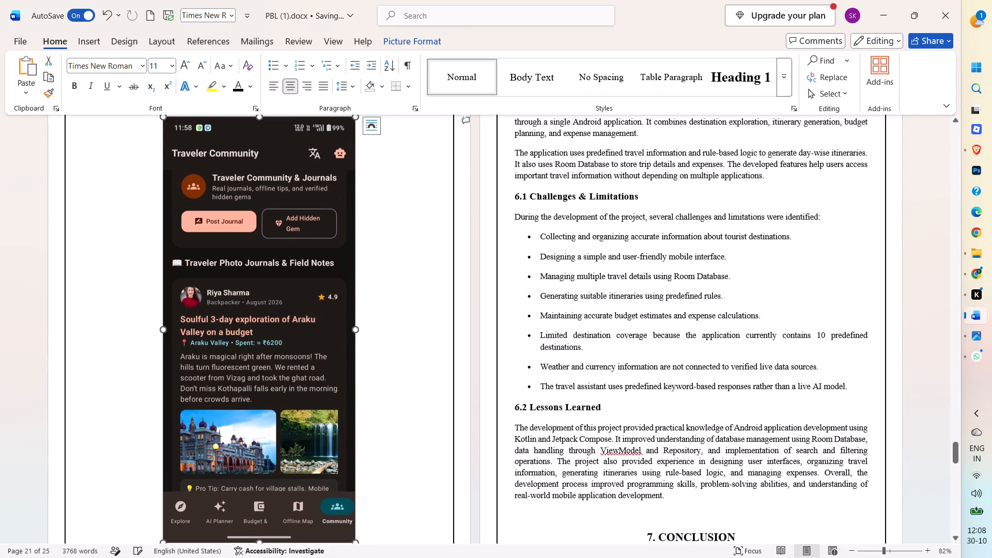
scroll(350, 458, "down", 11)
left_click_drag(357, 453, 357, 452)
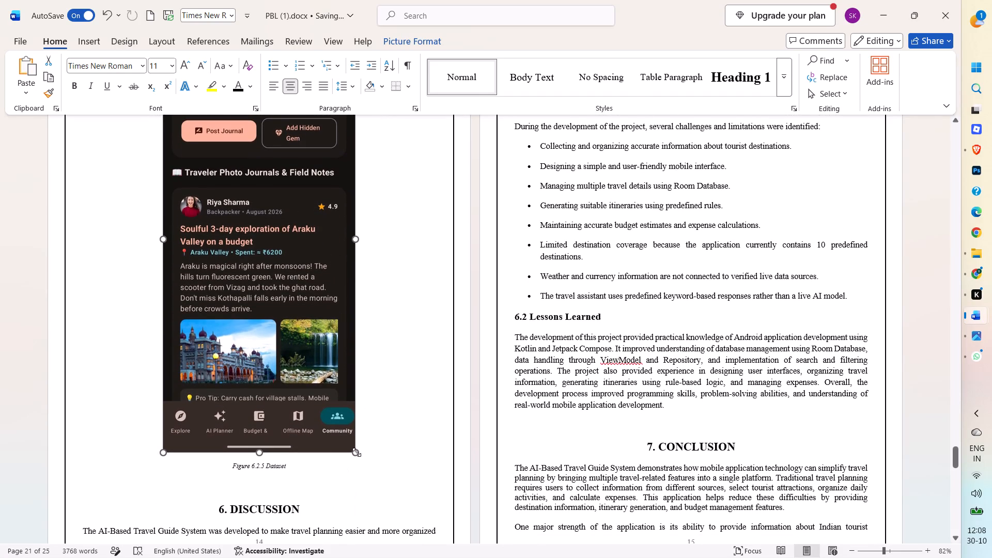
left_click_drag(357, 452, 275, 221)
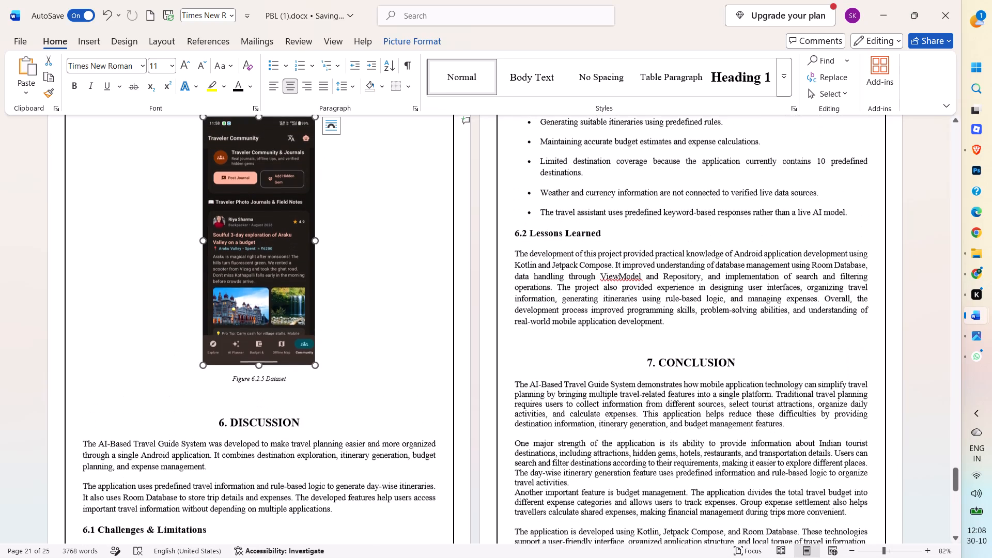
left_click(313, 361)
Shrink the Expense Tracker & Split screenshot to about three quarters of its width so the Traveler Community figure fits on the same page.
scroll(367, 316, "up", 4)
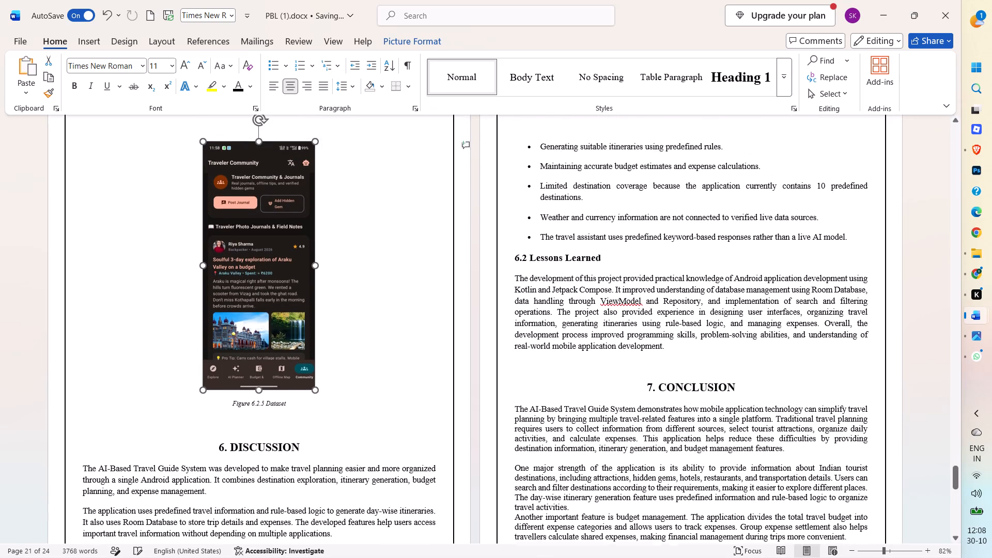
scroll(367, 316, "up", 20)
scroll(367, 316, "up", 20)
scroll(367, 316, "up", 7)
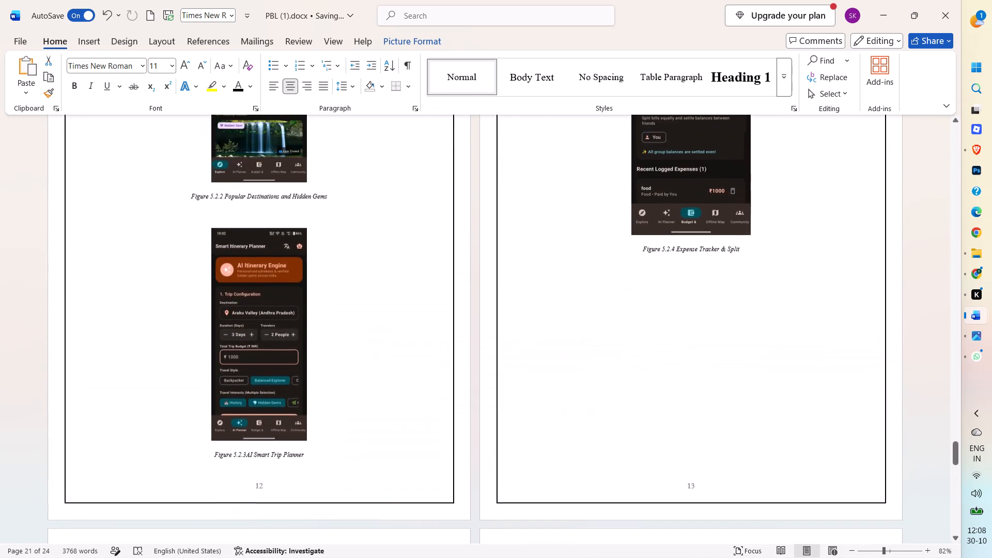
scroll(367, 316, "up", 20)
scroll(367, 316, "up", 11)
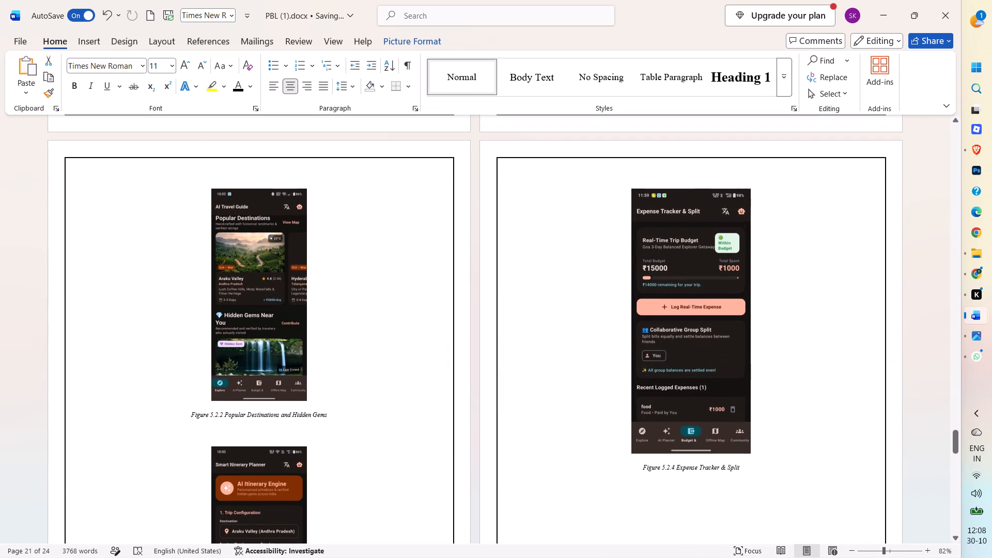
left_click(656, 399)
left_click_drag(753, 456, 739, 432)
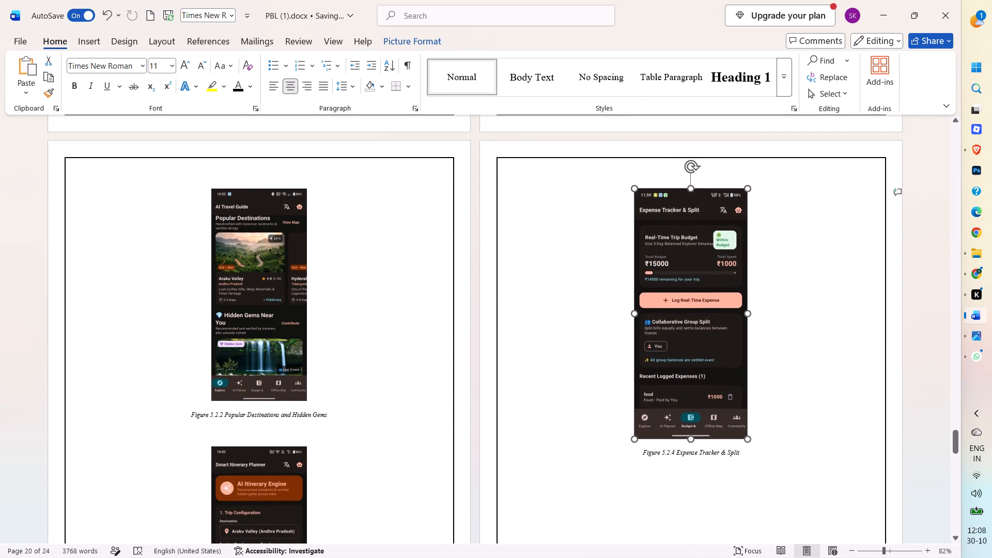
left_click_drag(739, 432, 723, 392)
Renumber the caption under the Traveler Community screenshot as Figure 5.2.5.
scroll(751, 411, "down", 15)
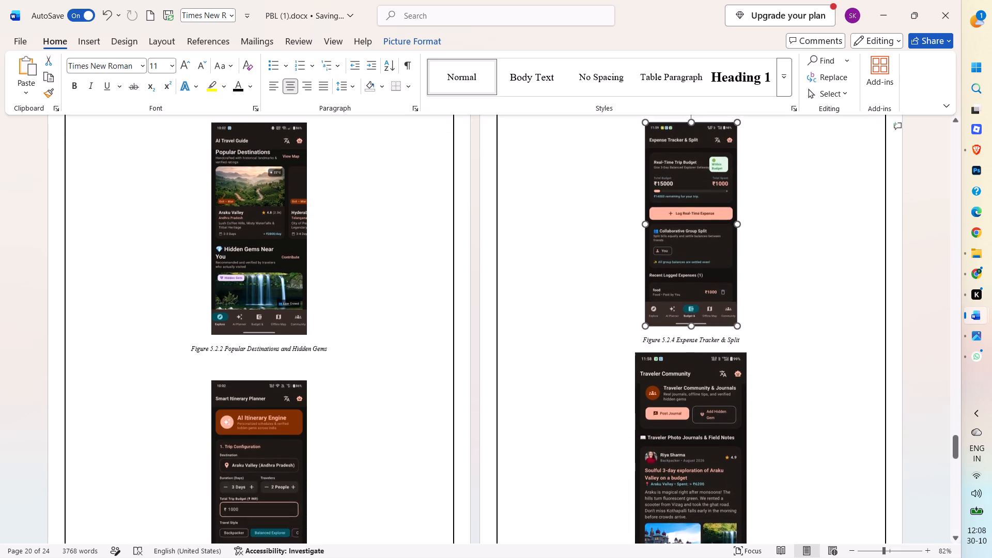
scroll(736, 408, "down", 16)
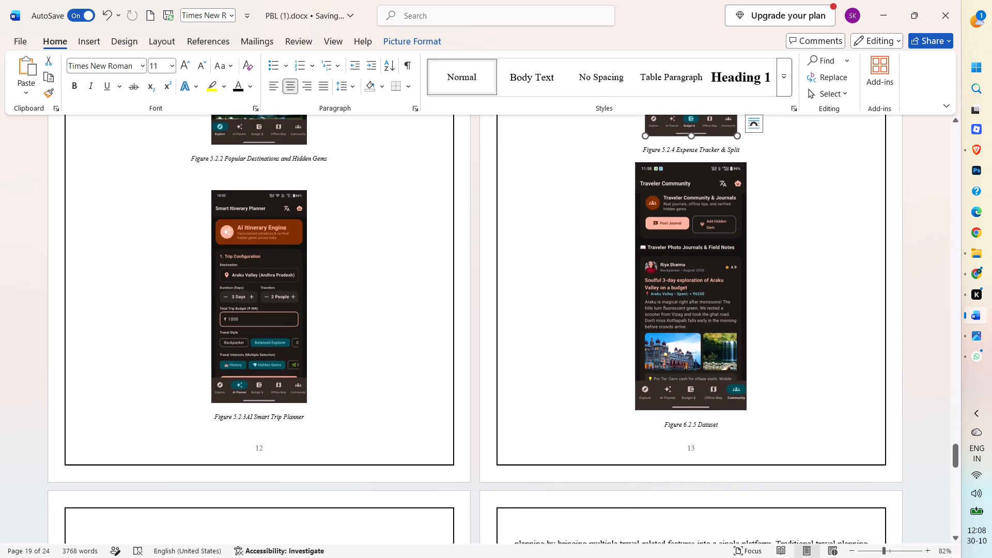
left_click(687, 426)
key("BackSpace")
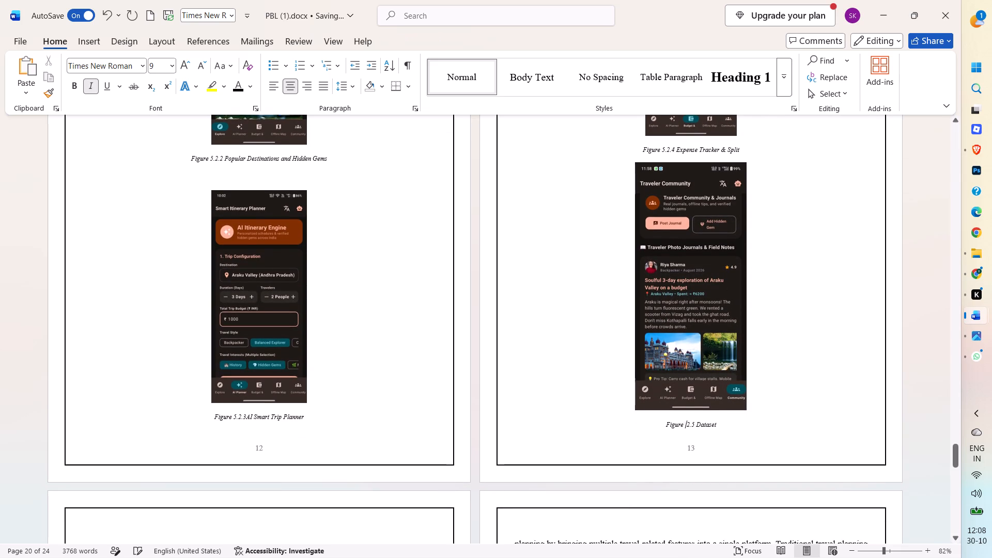
key("5")
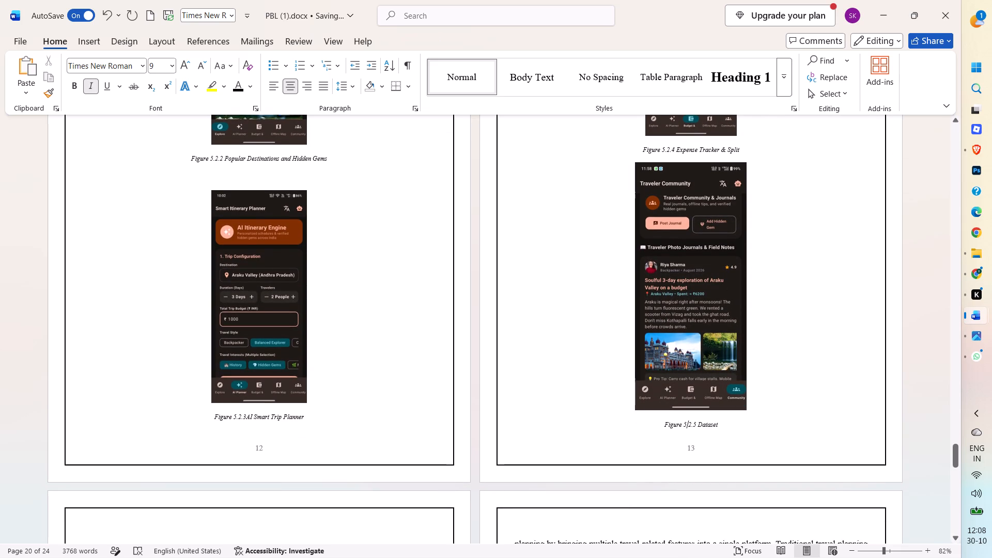
Replace the word Dataset in the Figure 5.2.5 caption with "Traveler Community".
left_click(723, 424)
key("BackSpace")
key("BackSpace")
key("BackSpace")
key("BackSpace")
key("BackSpace")
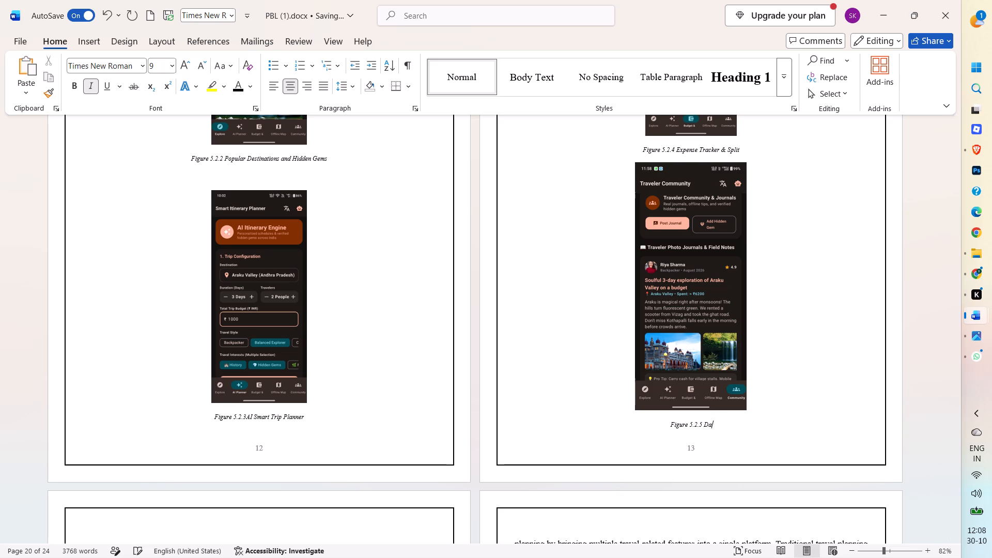
key("BackSpace")
key("BackSpace")
type("Trae")
key("BackSpace")
key("BackSpace")
type("aveler")
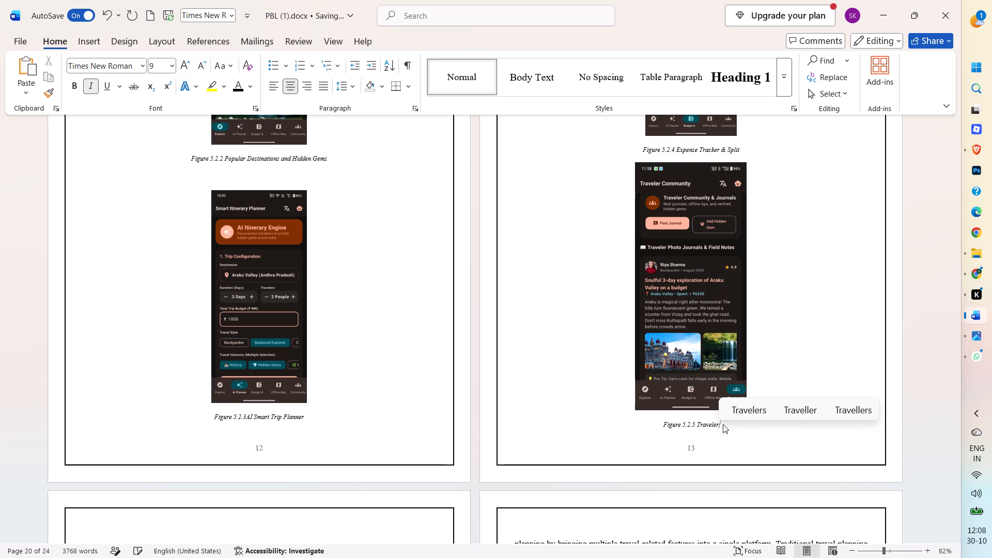
key("space")
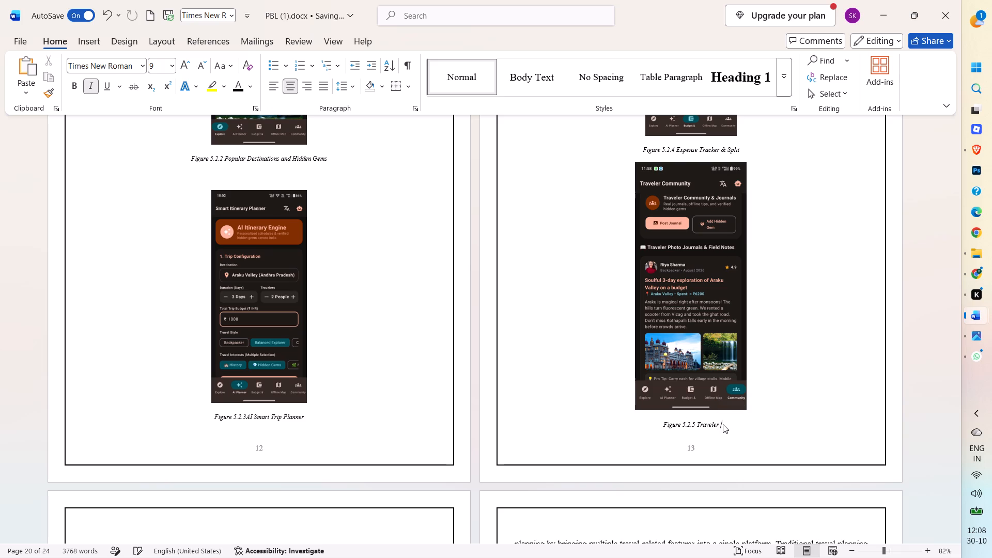
type("Comm")
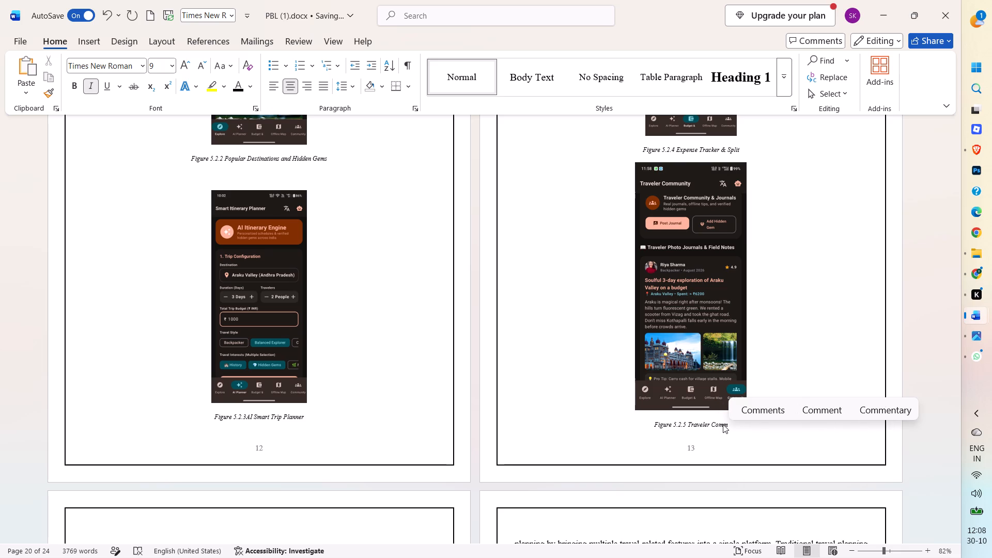
type("unity")
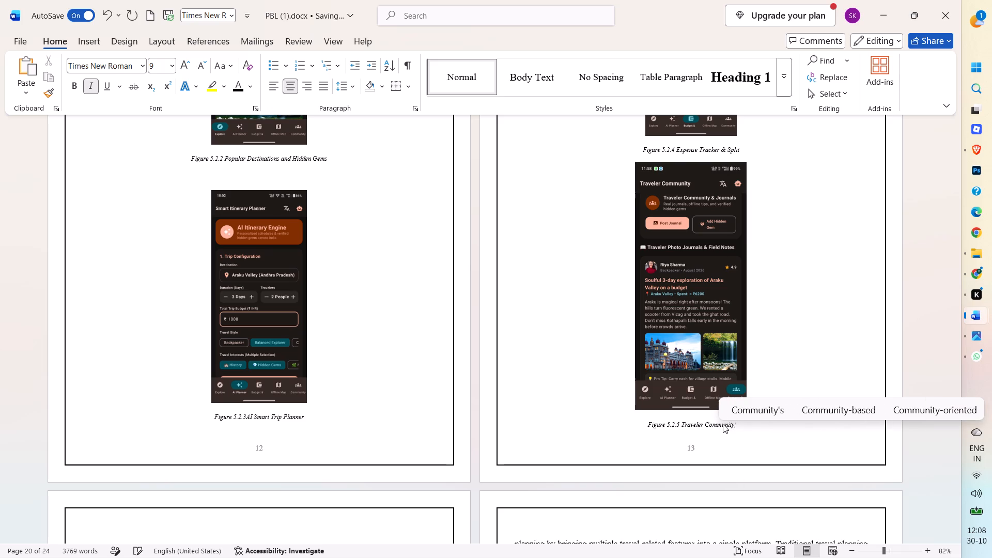
left_click(823, 251)
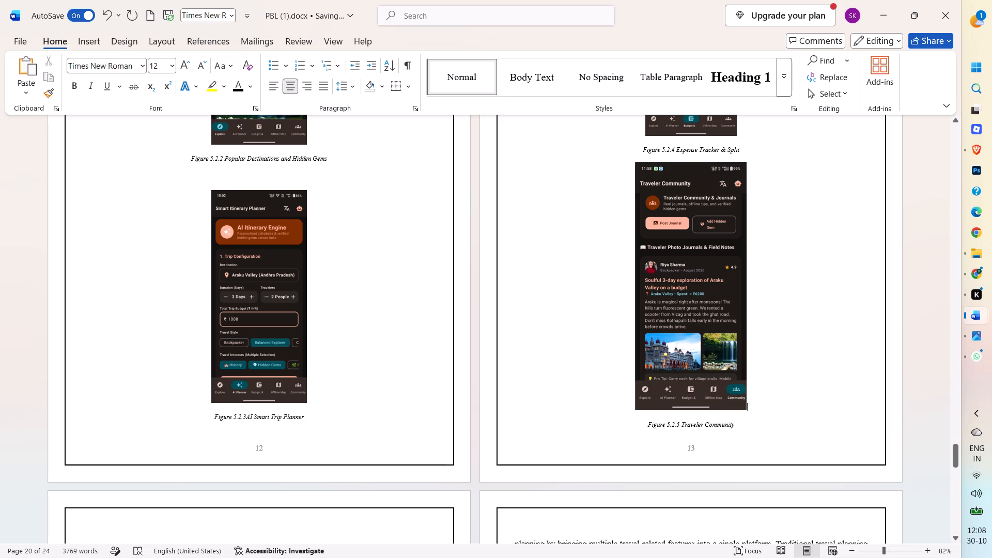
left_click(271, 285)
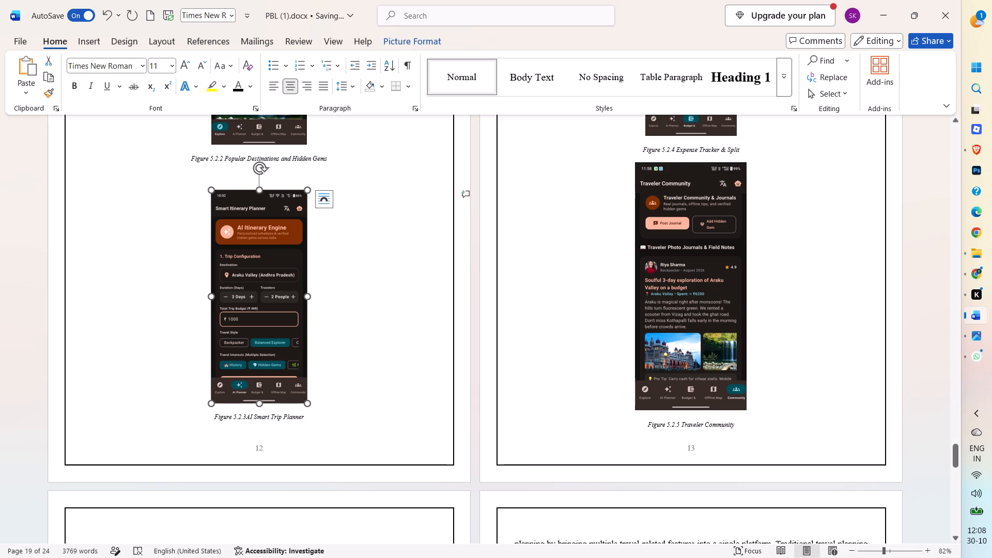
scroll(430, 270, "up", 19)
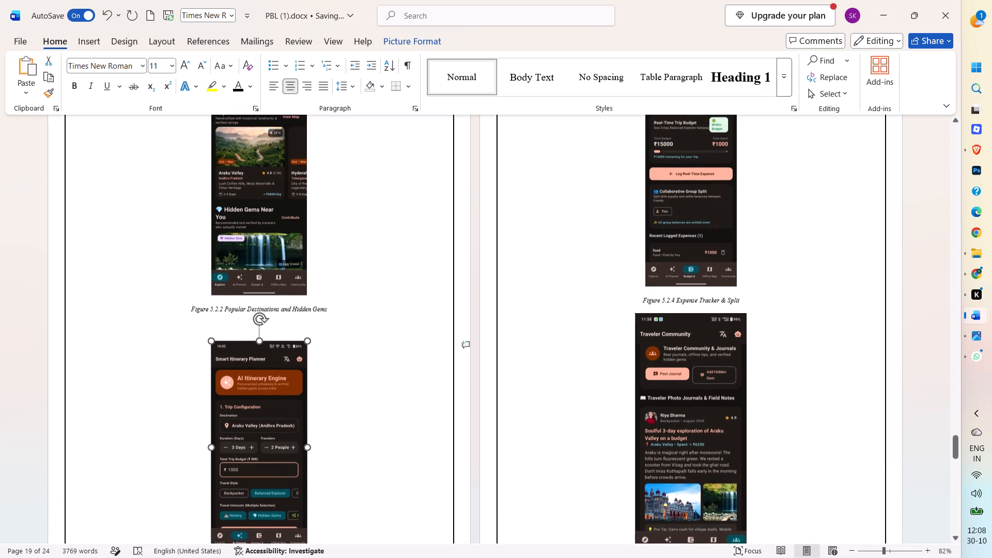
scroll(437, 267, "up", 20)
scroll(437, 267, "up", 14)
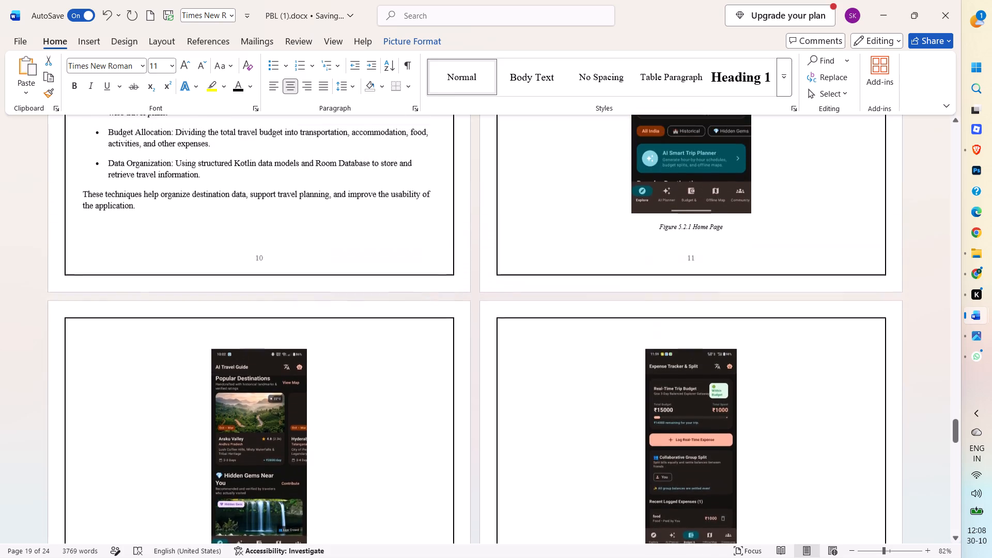
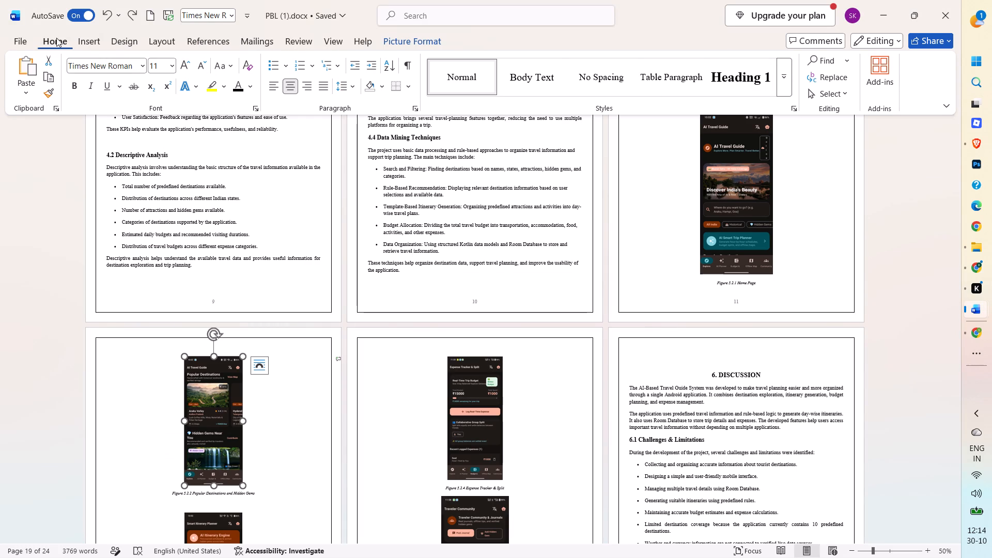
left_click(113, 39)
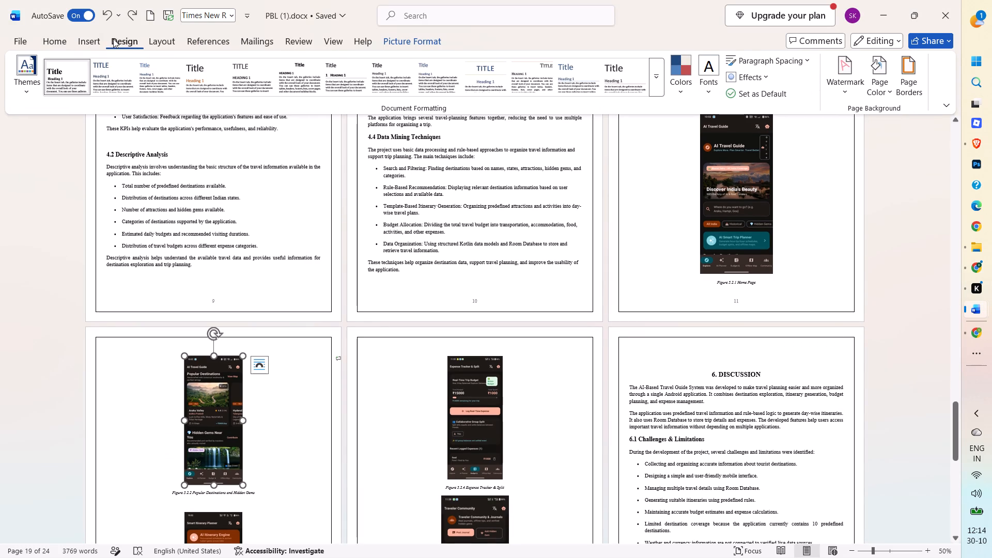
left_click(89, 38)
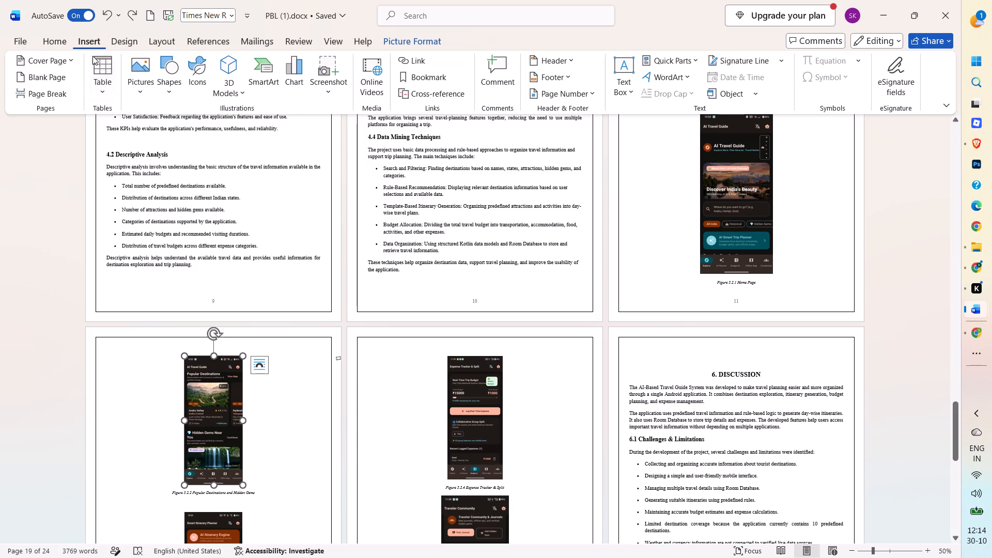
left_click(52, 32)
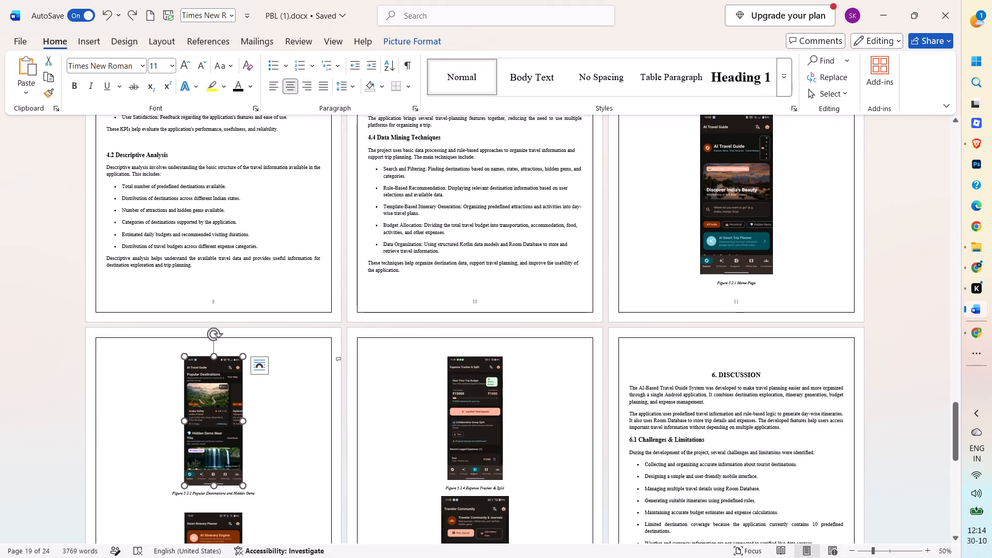
Open the picture formatting options for the Figure 5.2.2 Popular Destinations and Hidden Gems screenshot.
scroll(358, 232, "down", 4)
left_click(235, 365)
right_click(233, 363)
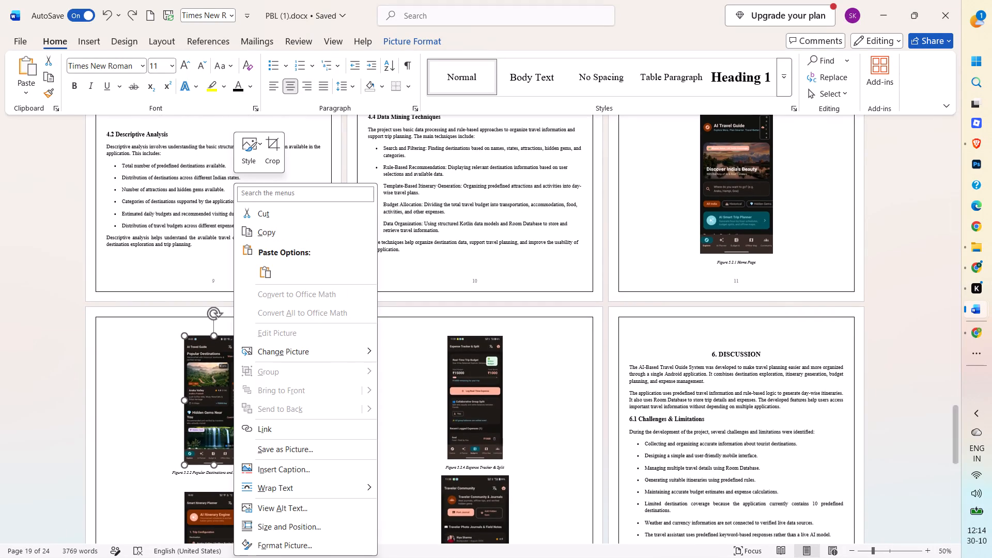
scroll(293, 332, "down", 5)
left_click(286, 543)
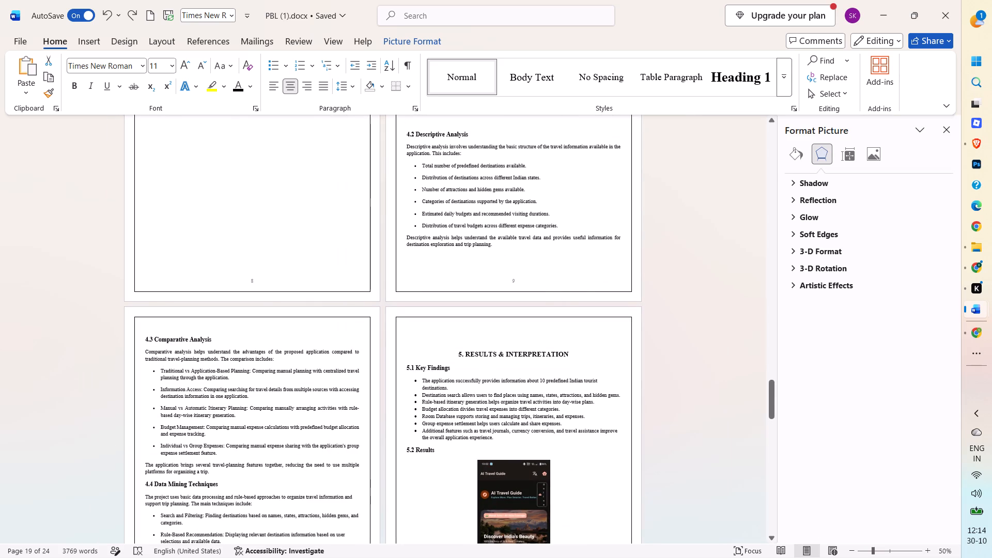
Open the size settings of the Figure 5.2.1 Home Page screenshot under 5.2 Results and set its height to 13 cm.
scroll(626, 252, "down", 18)
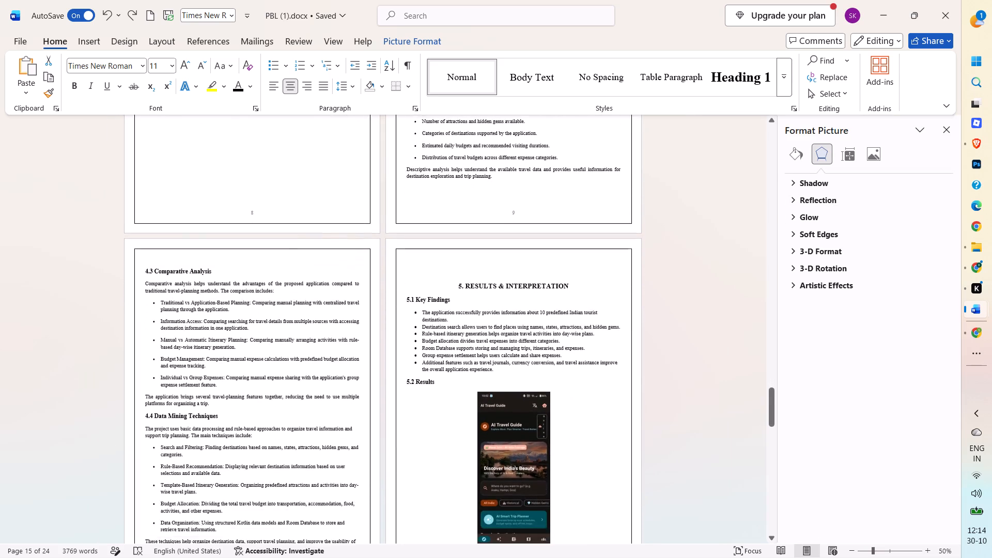
scroll(625, 253, "down", 20)
scroll(625, 253, "down", 7)
left_click(471, 373)
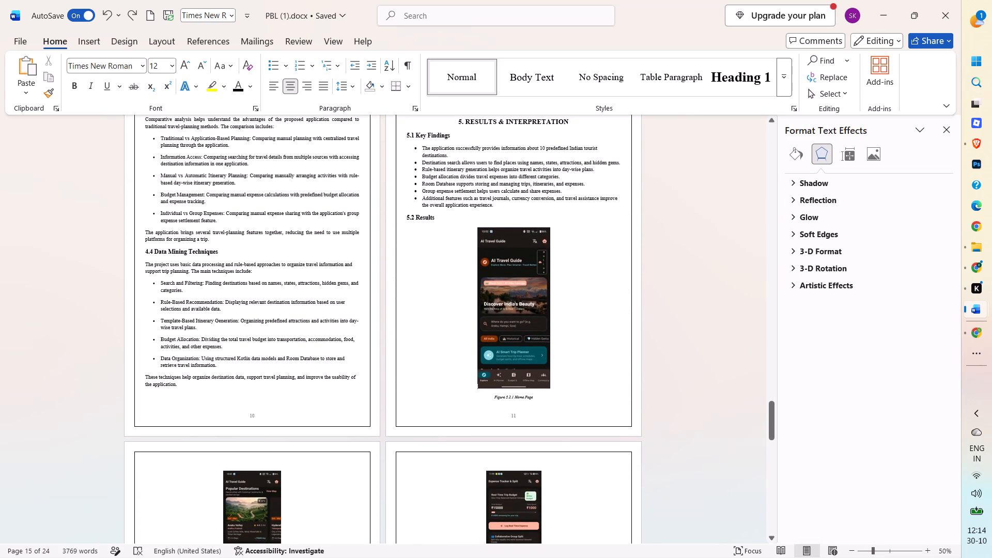
left_click(510, 344)
right_click(512, 343)
scroll(571, 338, "down", 5)
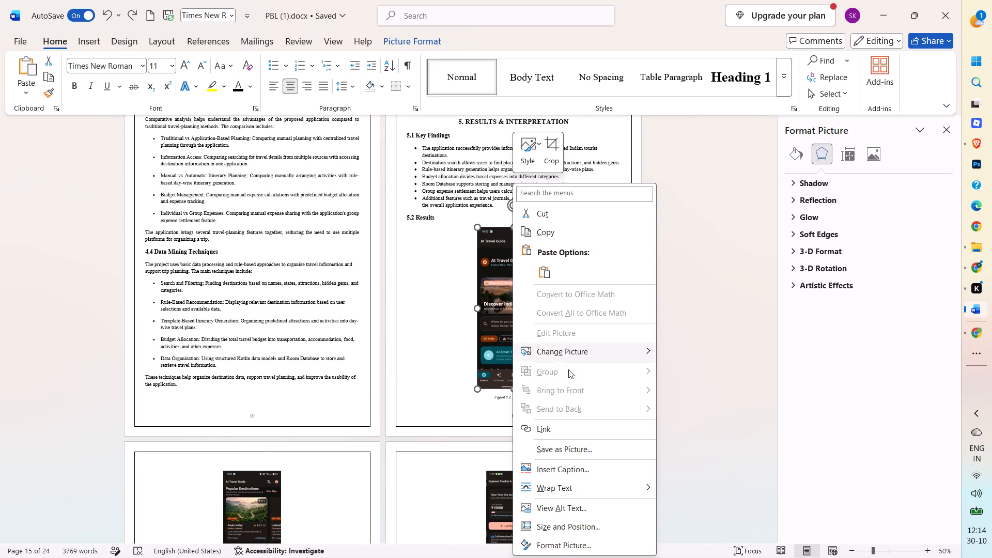
left_click(563, 519)
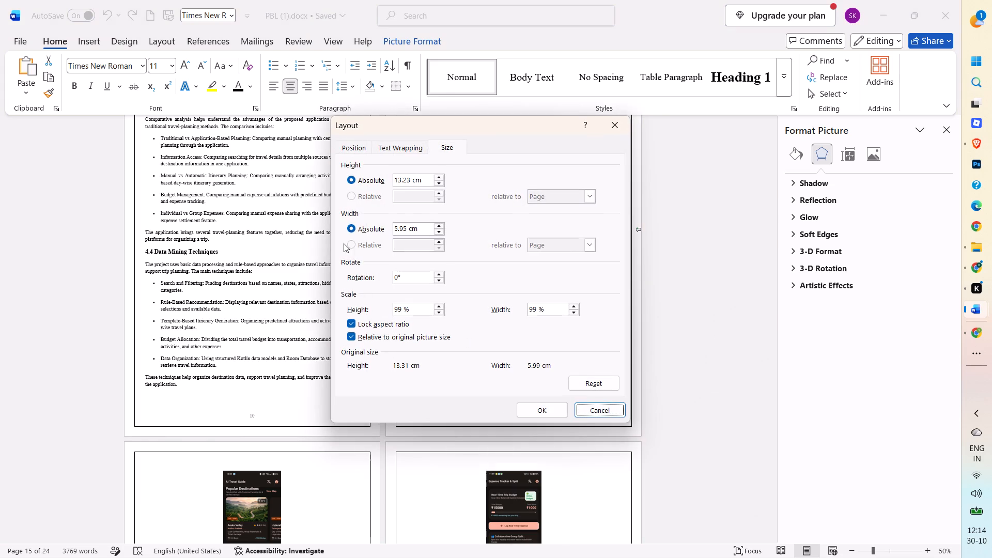
left_click(410, 178)
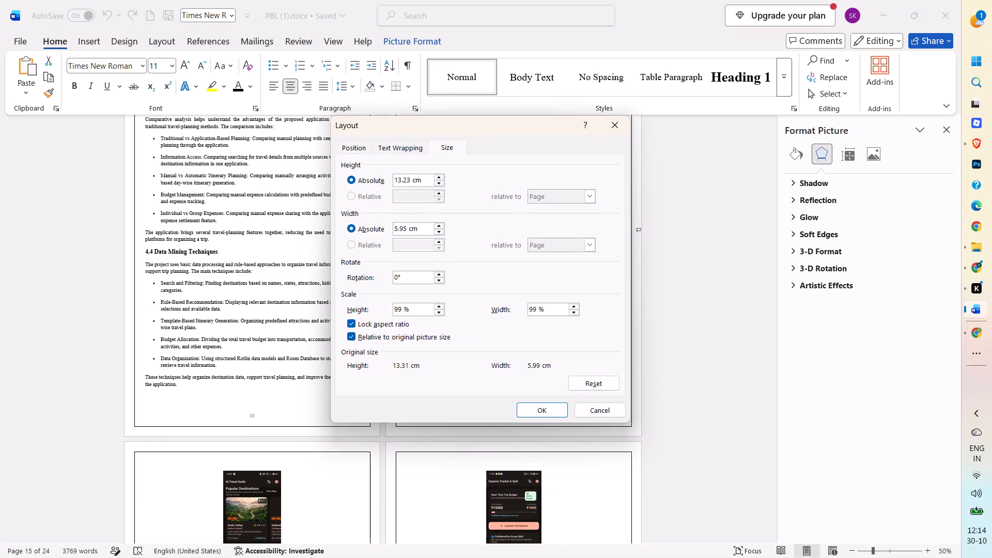
key("BackSpace")
key("BackSpace")
key("BackSpace")
key("BackSpace")
key("BackSpace")
type("13")
Try a width of 6 cm for the Home Page screenshot, undo that entry, and apply the 13 cm height.
left_click(405, 222)
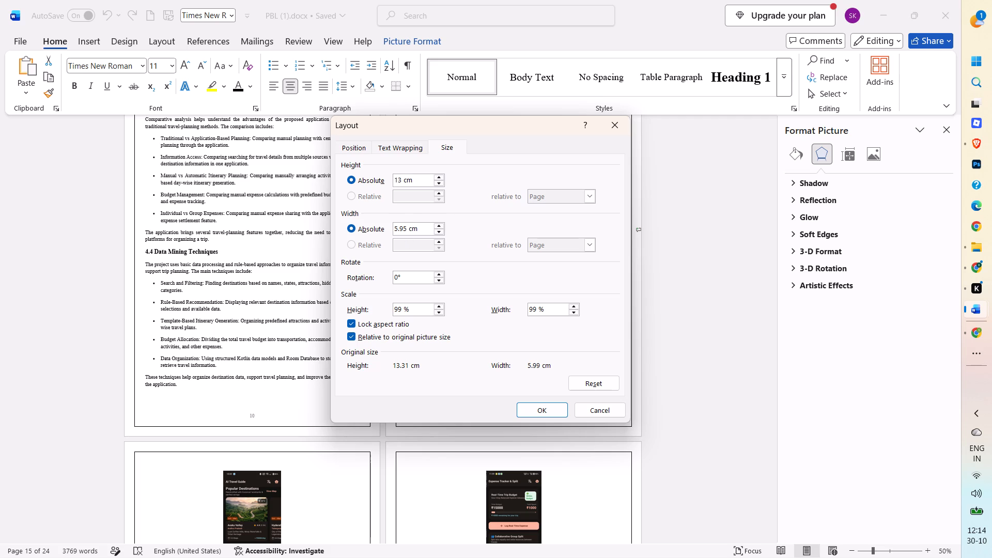
left_click(406, 225)
key("BackSpace")
key("BackSpace")
key("BackSpace")
key("BackSpace")
key("6")
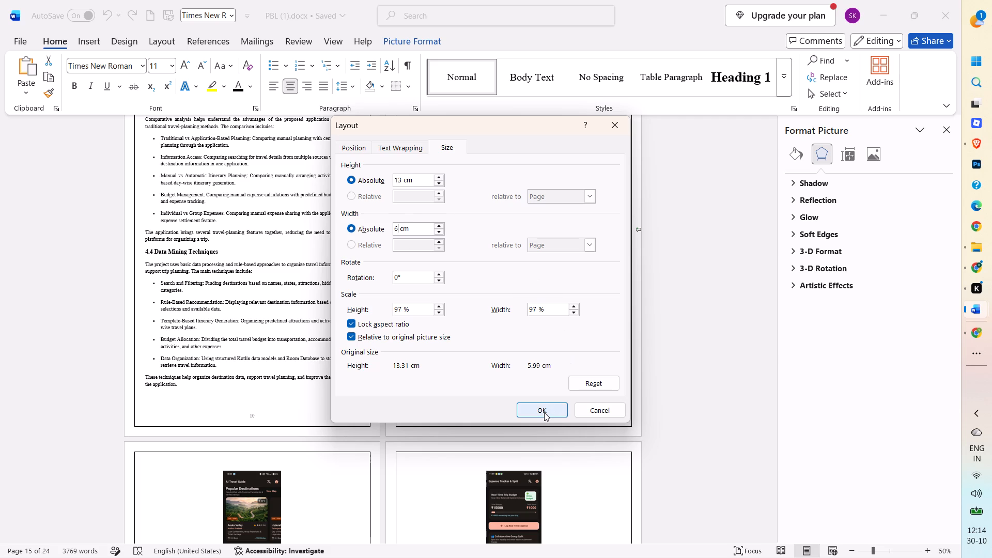
key("ctrl+z")
key("ctrl+z")
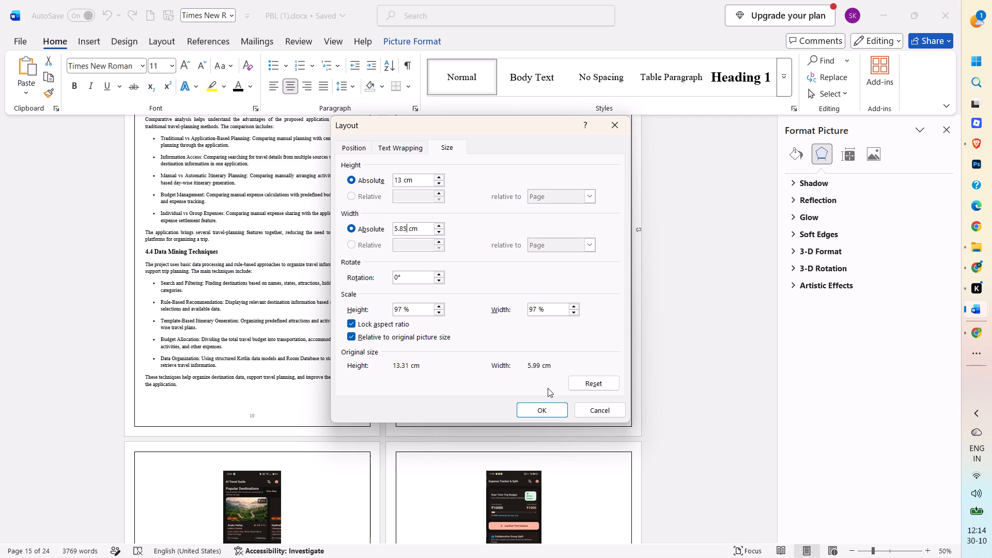
left_click(547, 408)
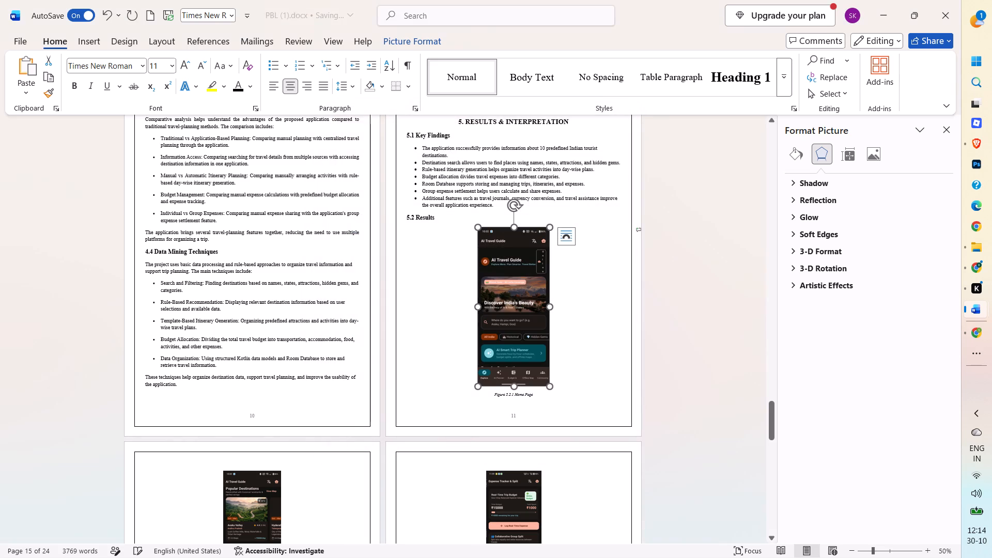
Reset the Figure 5.2.2 Popular Destinations and Hidden Gems screenshot to its original size, and apply a height of 13 cm with locked proportions.
scroll(454, 397, "down", 2)
left_click(251, 472)
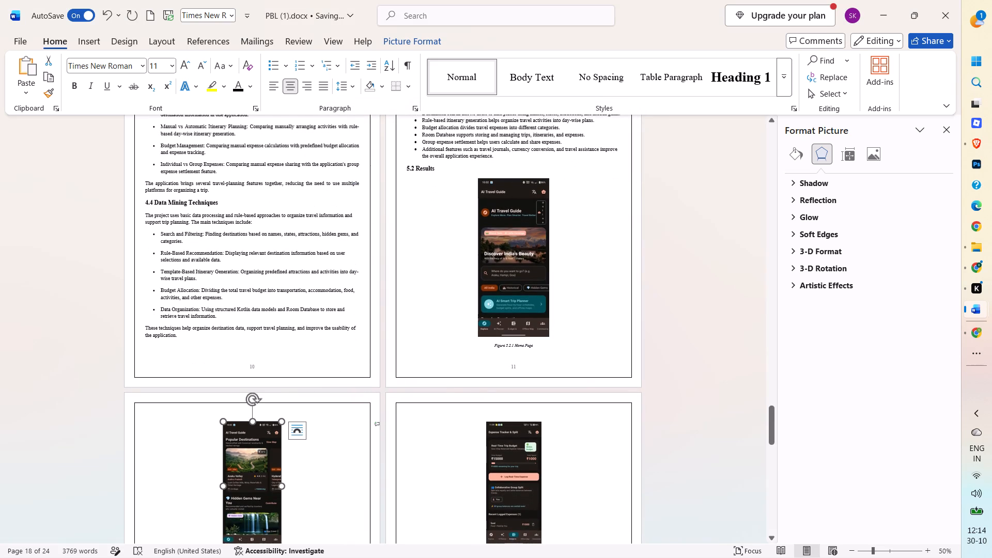
right_click(251, 472)
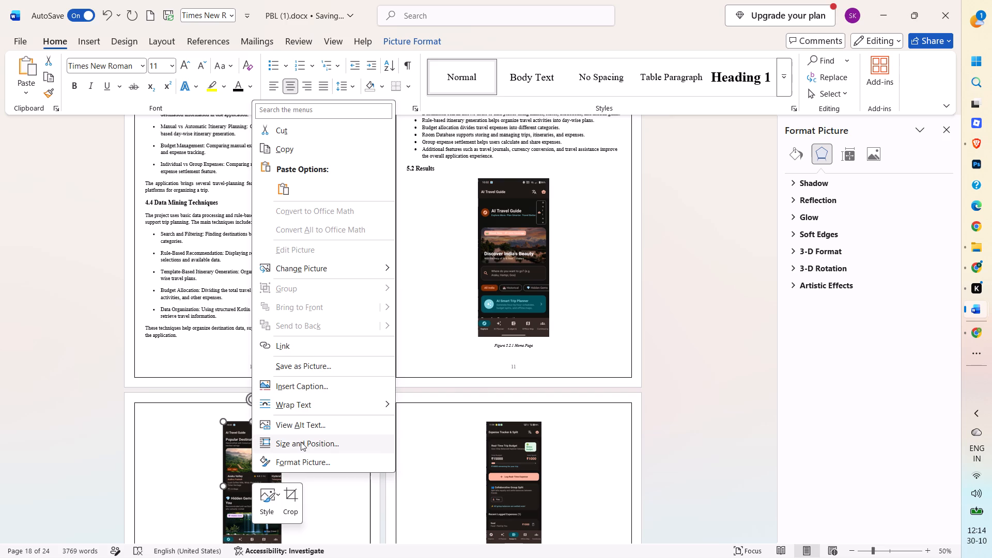
left_click(301, 442)
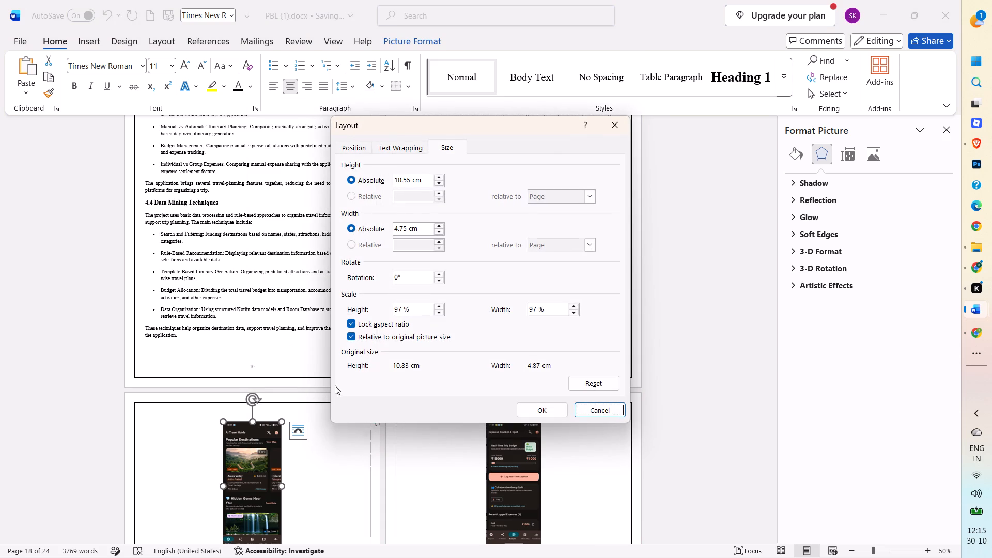
left_click_drag(410, 180, 406, 180)
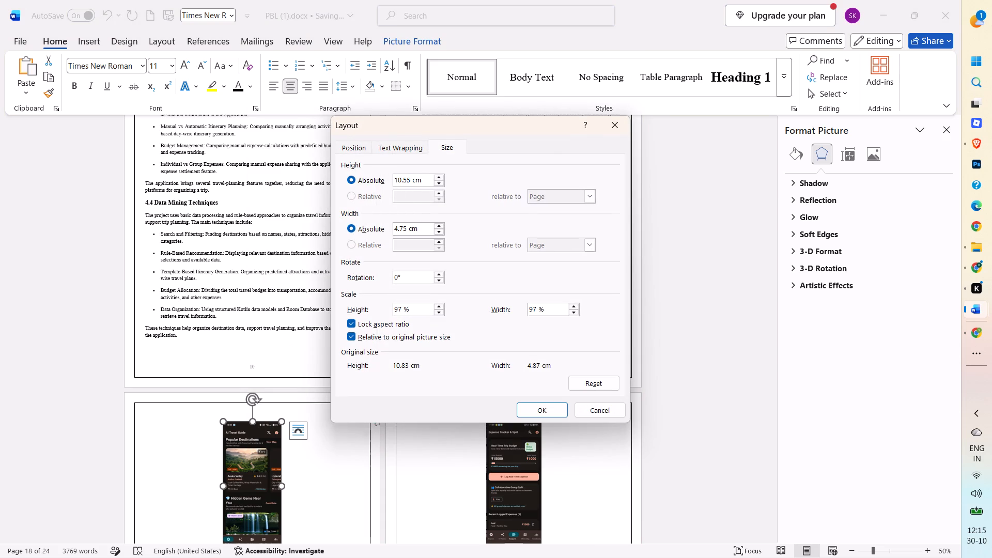
left_click_drag(406, 180, 394, 184)
key("BackSpace")
key("BackSpace")
type("13")
left_click(586, 381)
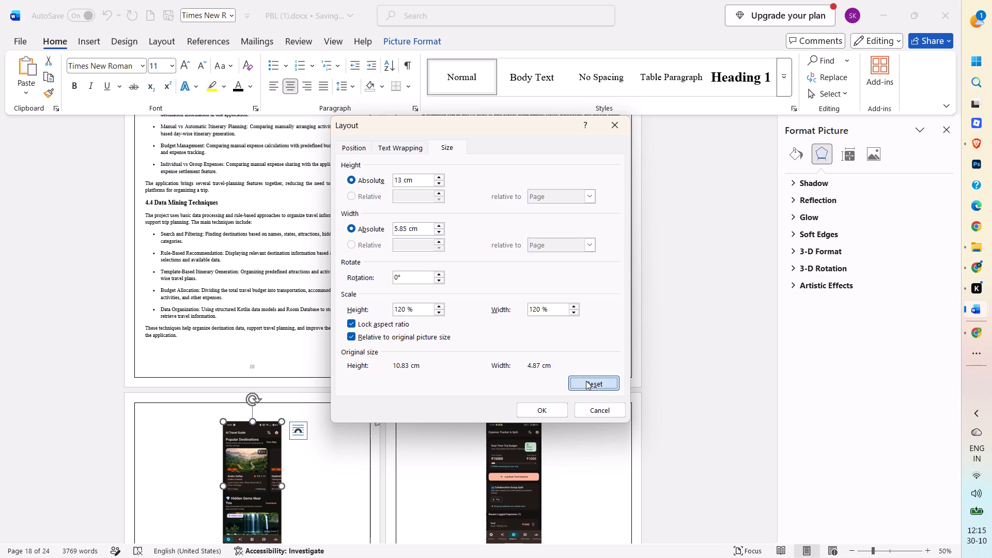
left_click_drag(421, 178, 391, 187)
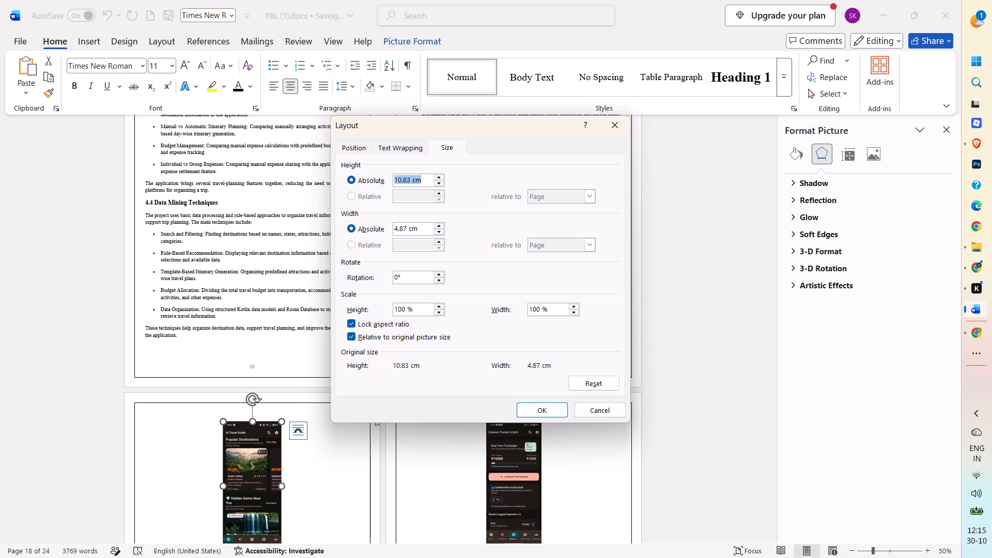
left_click_drag(391, 187, 379, 190)
key("BackSpace")
type("13")
left_click(548, 408)
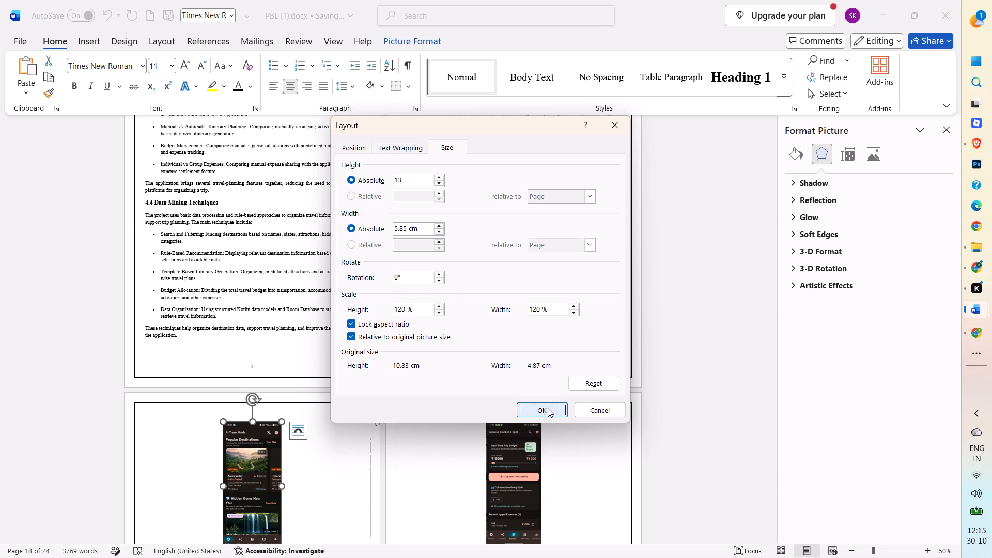
Set the height of the Figure 5.2.1 Home Page screenshot under 5.2 Results to 12 cm, keeping its proportions locked.
scroll(427, 393, "down", 20)
scroll(427, 393, "down", 2)
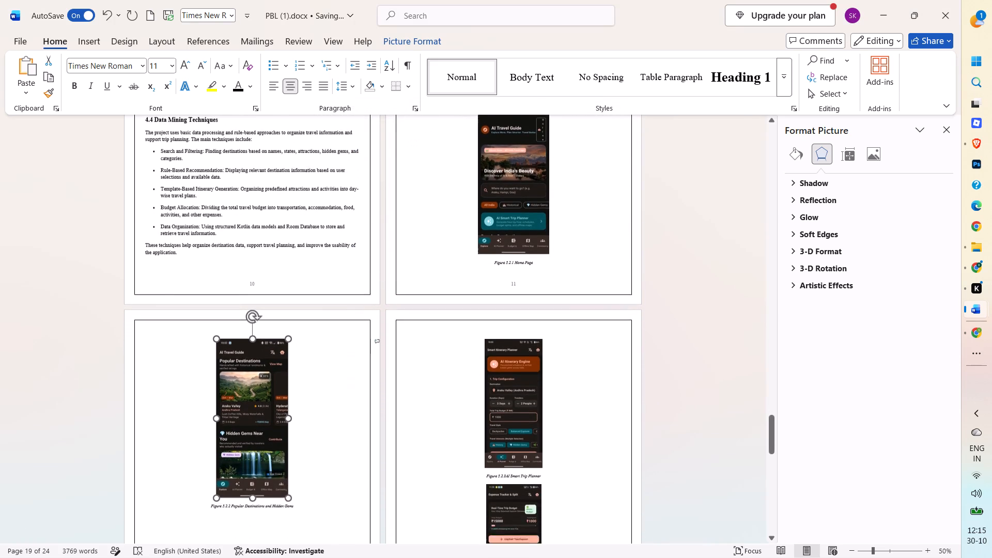
scroll(419, 382, "down", 20)
scroll(419, 382, "down", 4)
scroll(407, 381, "up", 3)
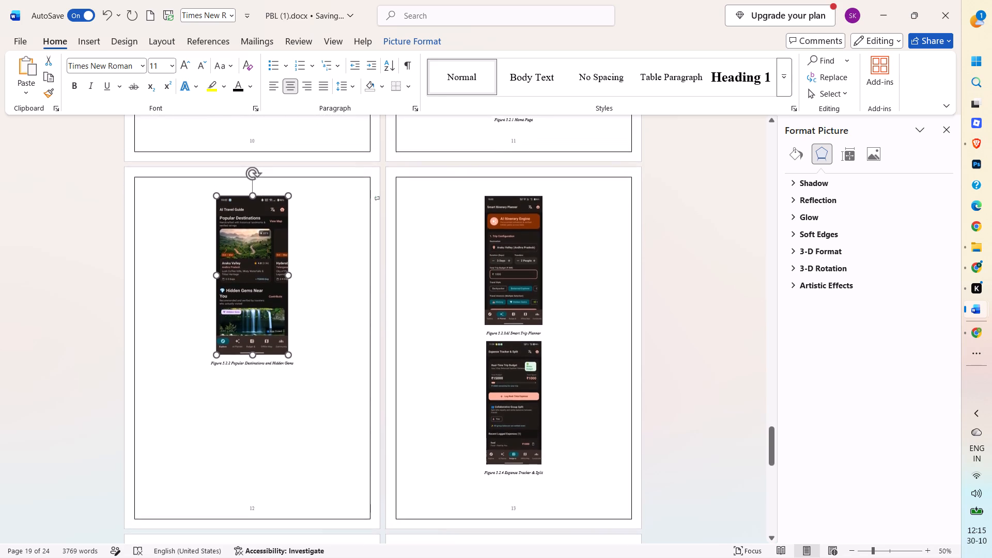
scroll(407, 381, "down", 3)
scroll(407, 381, "up", 20)
scroll(407, 381, "up", 11)
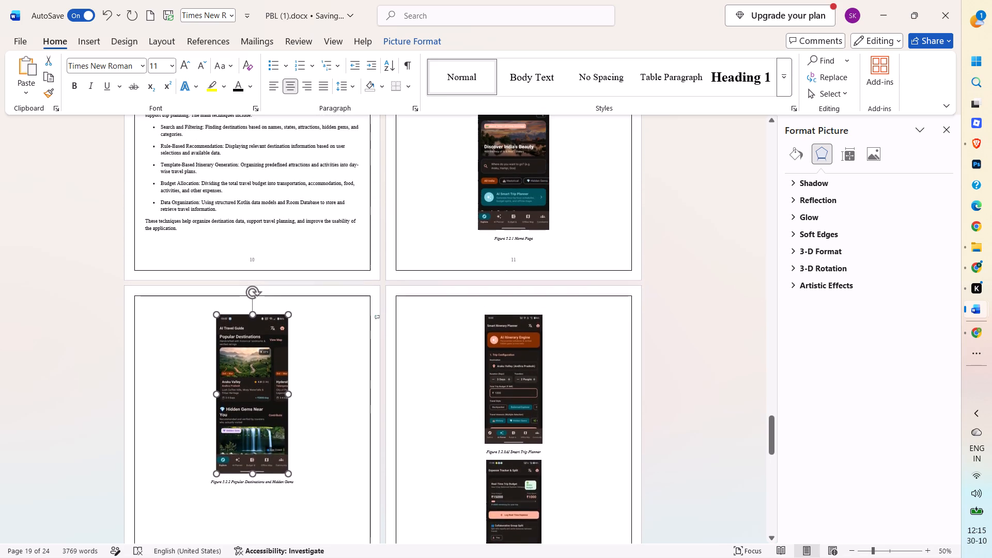
scroll(411, 374, "up", 14)
left_click(532, 287)
right_click(532, 287)
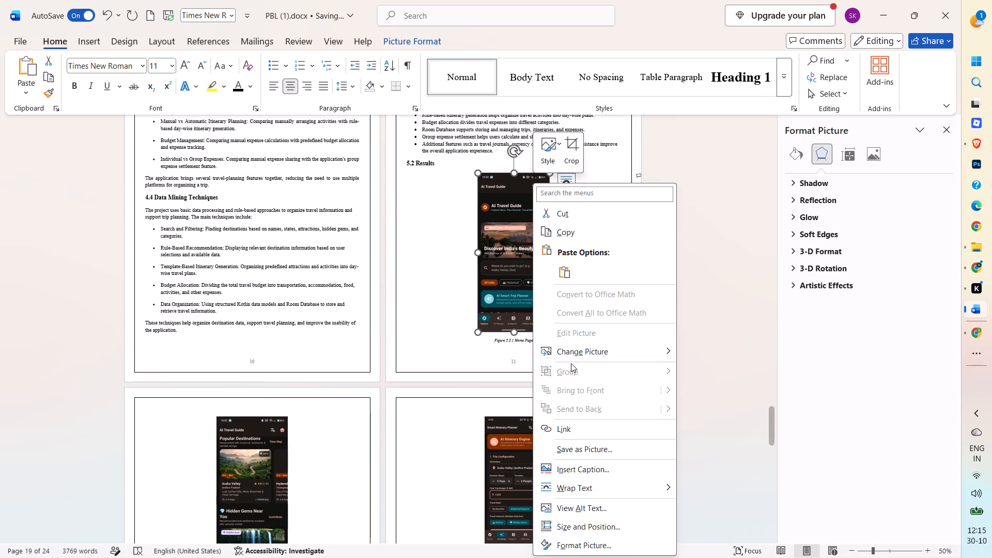
left_click(583, 523)
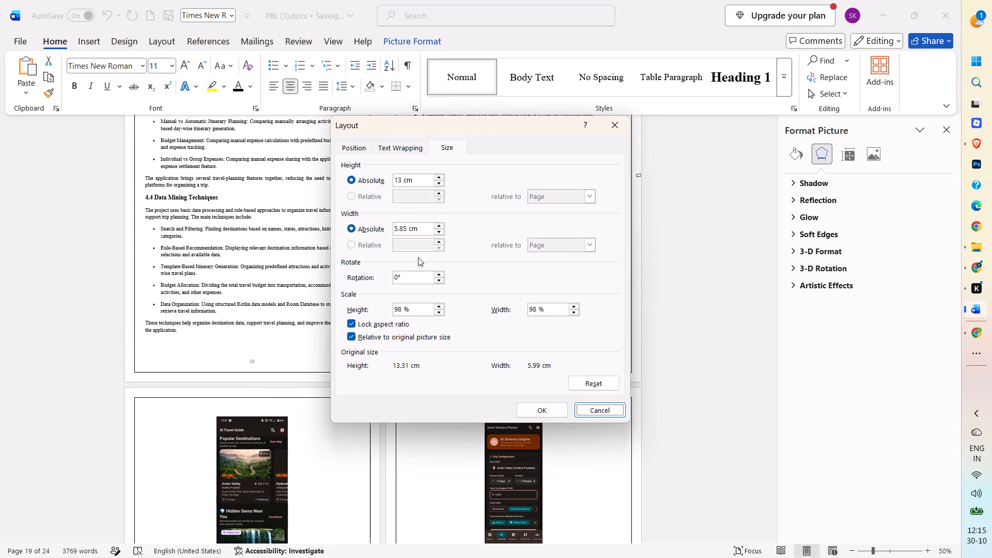
left_click(397, 181)
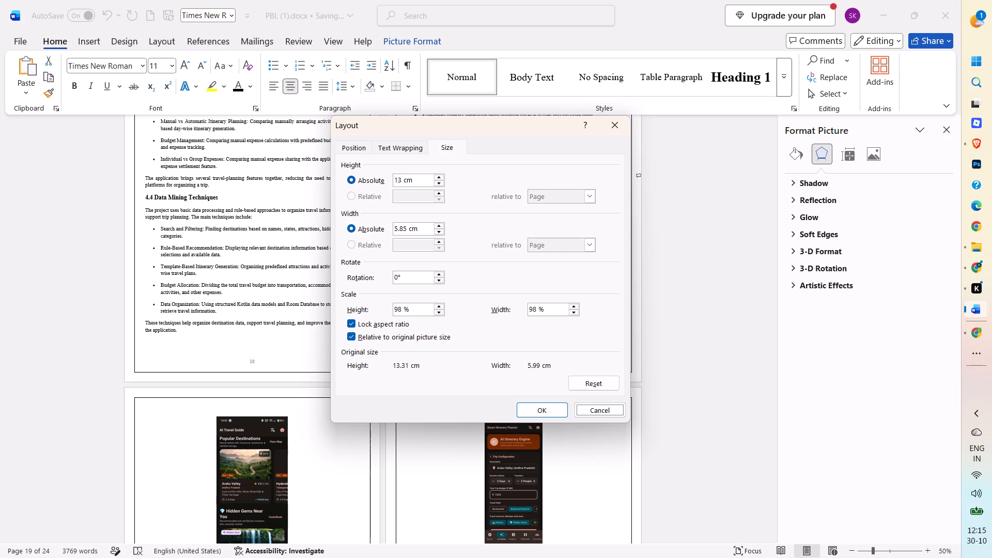
left_click(402, 181)
key("BackSpace")
key("2")
key("Return")
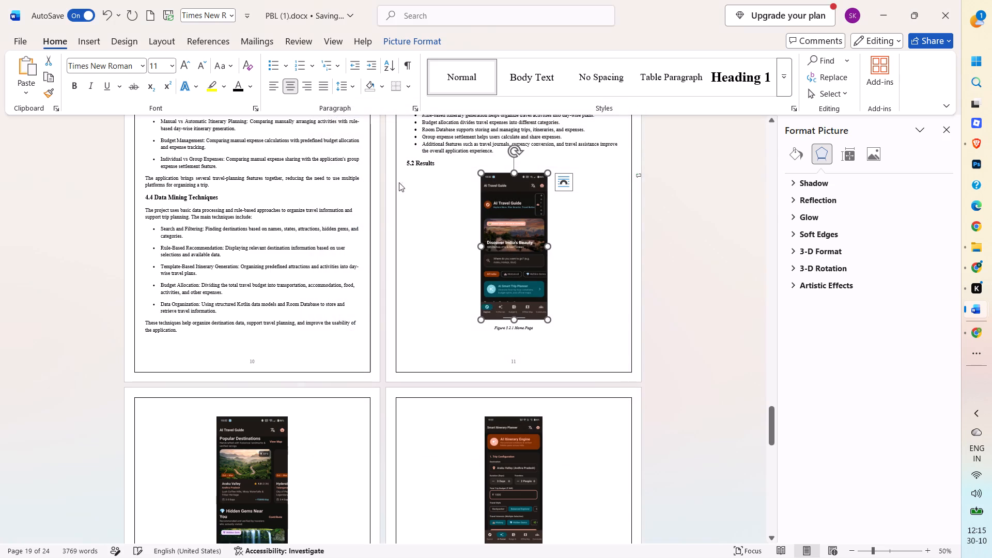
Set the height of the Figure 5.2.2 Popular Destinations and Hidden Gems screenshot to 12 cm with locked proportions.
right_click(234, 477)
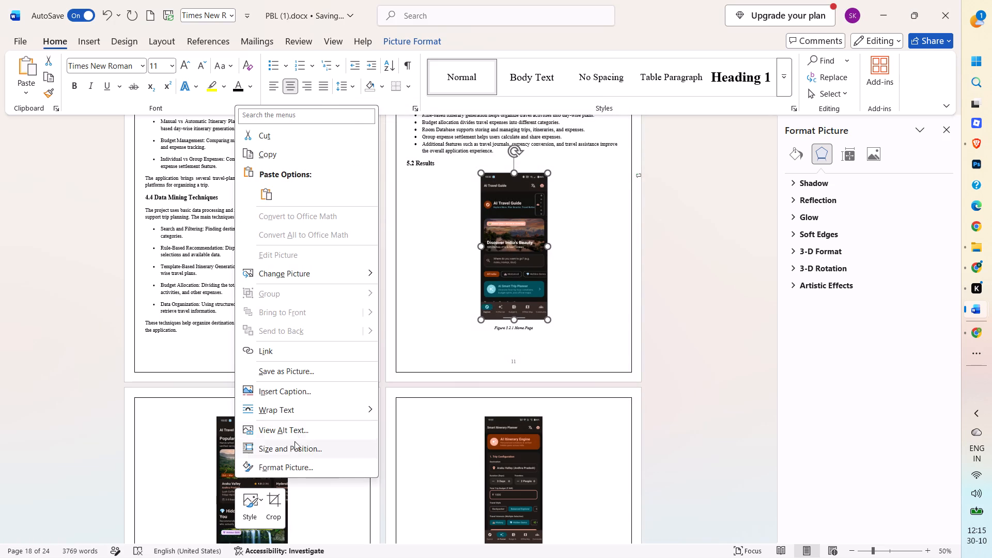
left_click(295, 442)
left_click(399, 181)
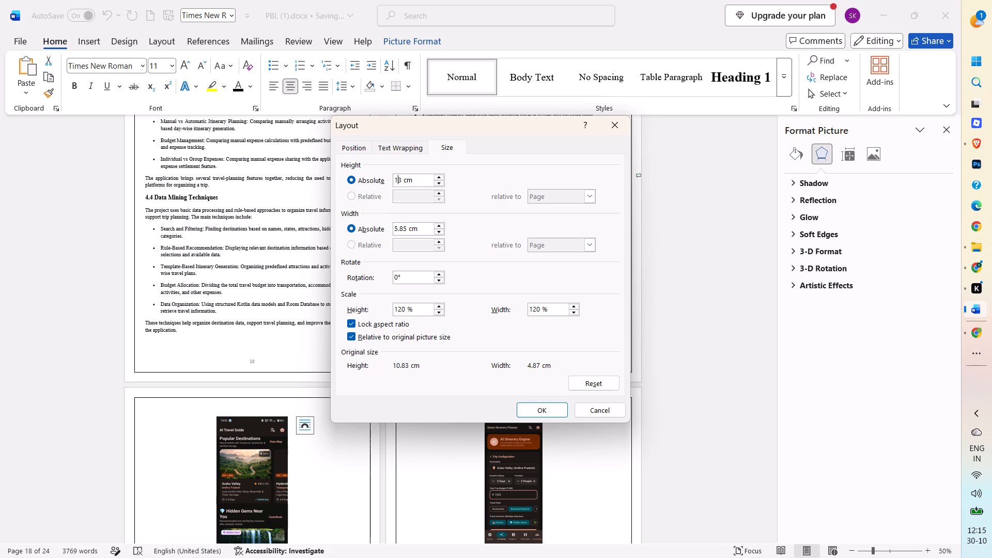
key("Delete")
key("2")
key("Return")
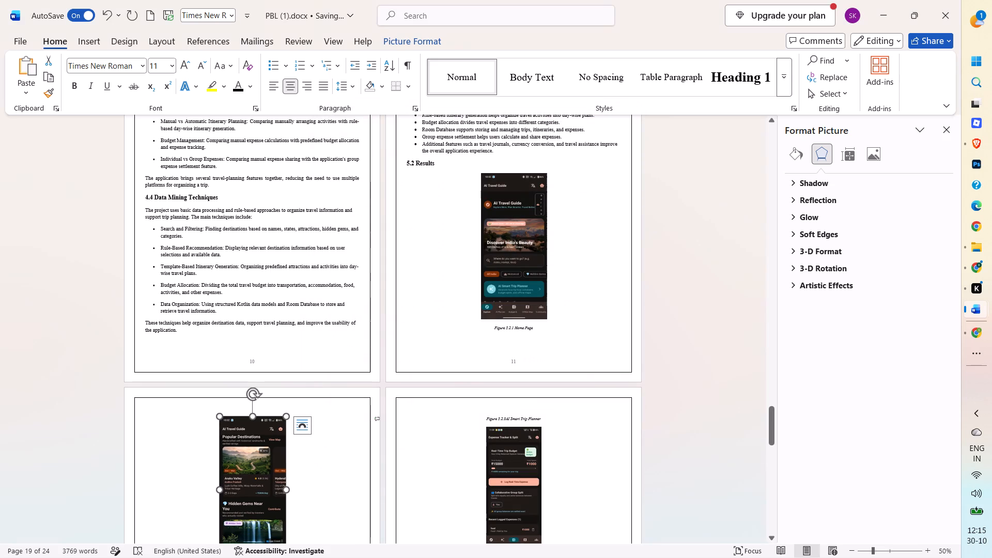
Delete the blank line between the Figure 5.2.2 caption and the Smart Trip Planner screenshot.
scroll(463, 290, "down", 20)
scroll(463, 290, "down", 20)
scroll(463, 290, "down", 5)
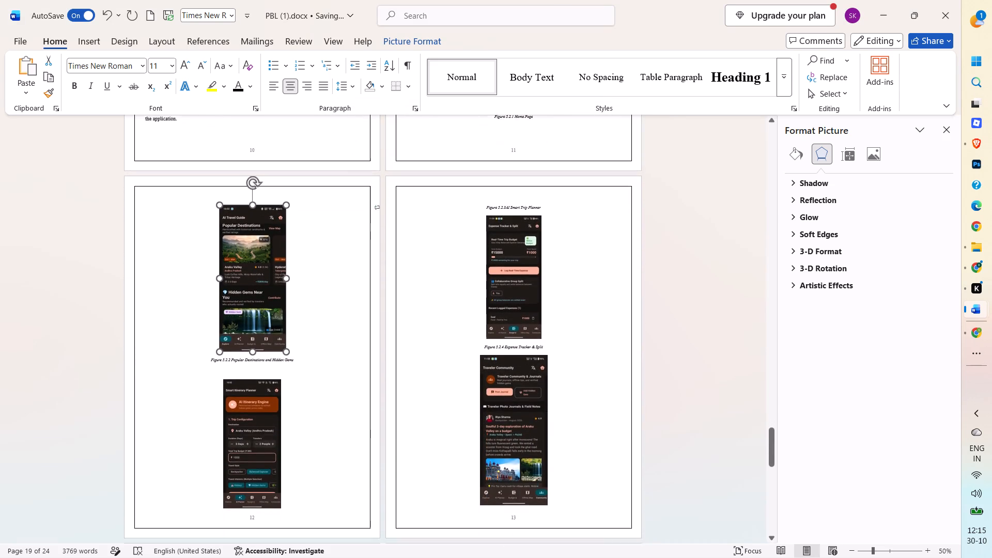
right_click(242, 438)
left_click(199, 351)
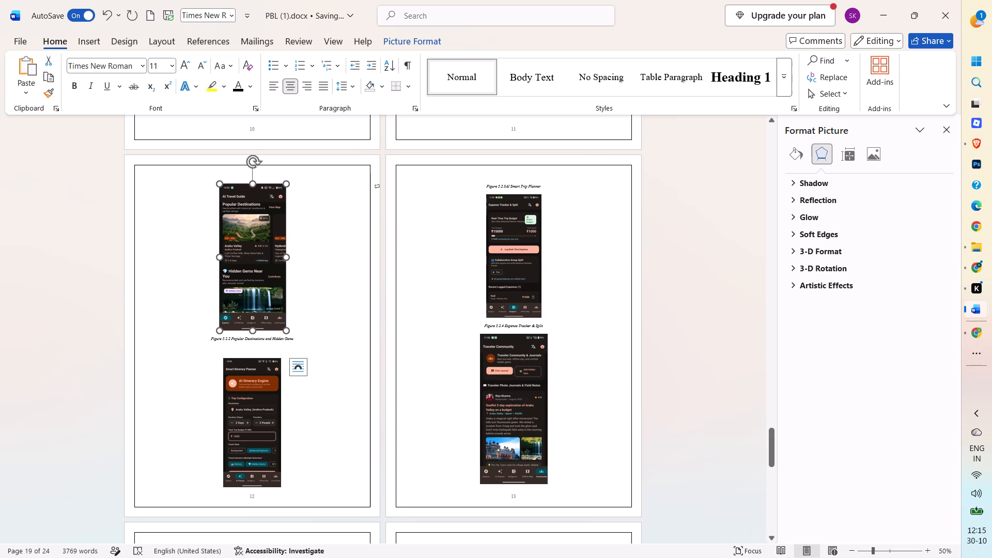
left_click(300, 342)
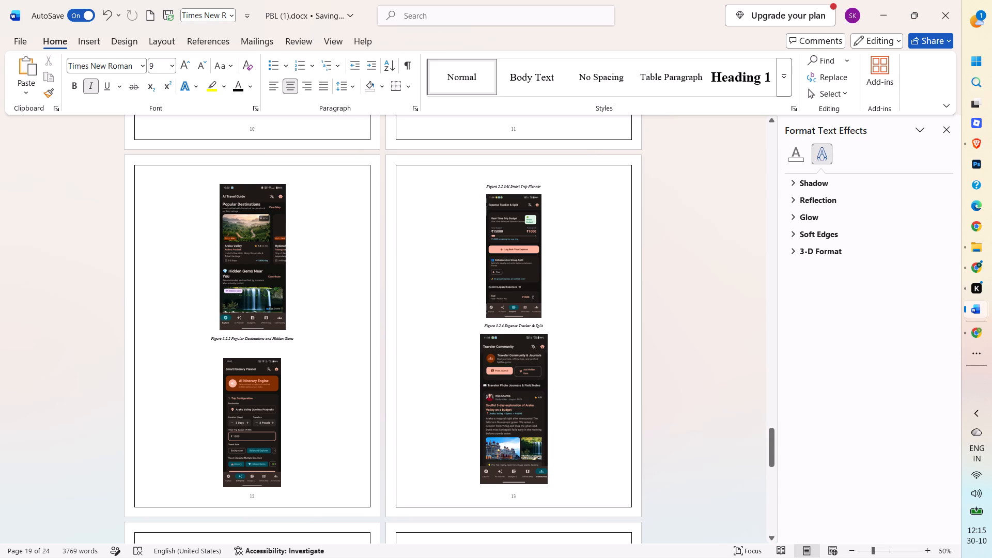
key("Delete")
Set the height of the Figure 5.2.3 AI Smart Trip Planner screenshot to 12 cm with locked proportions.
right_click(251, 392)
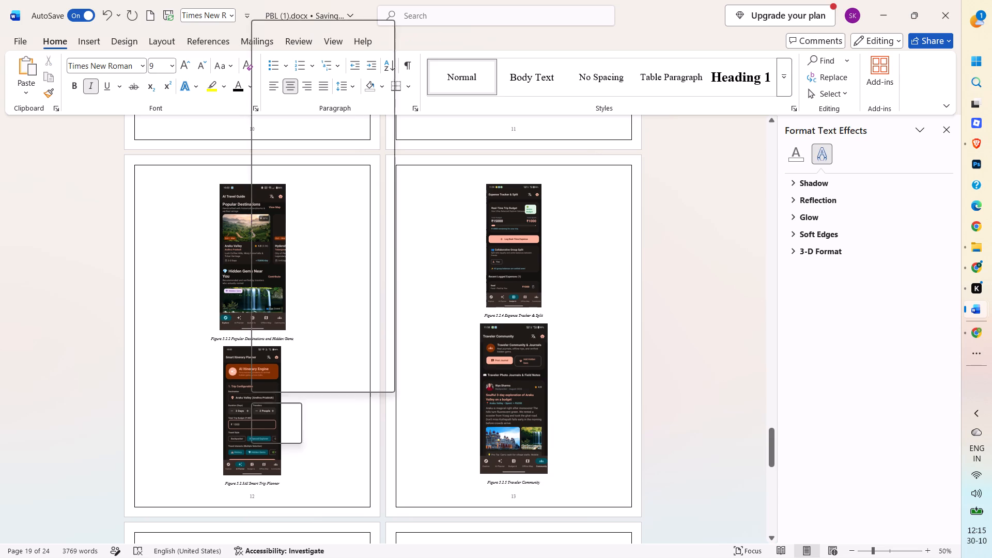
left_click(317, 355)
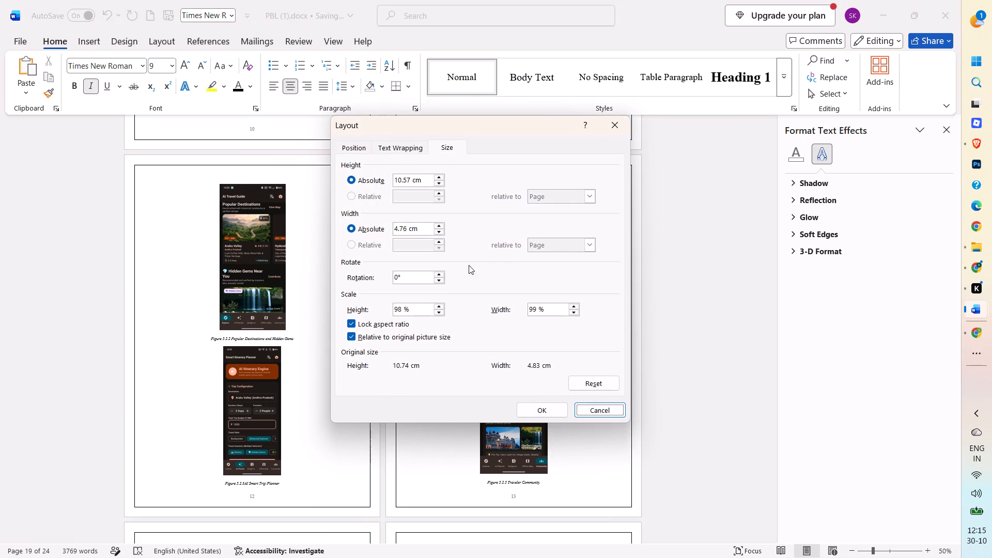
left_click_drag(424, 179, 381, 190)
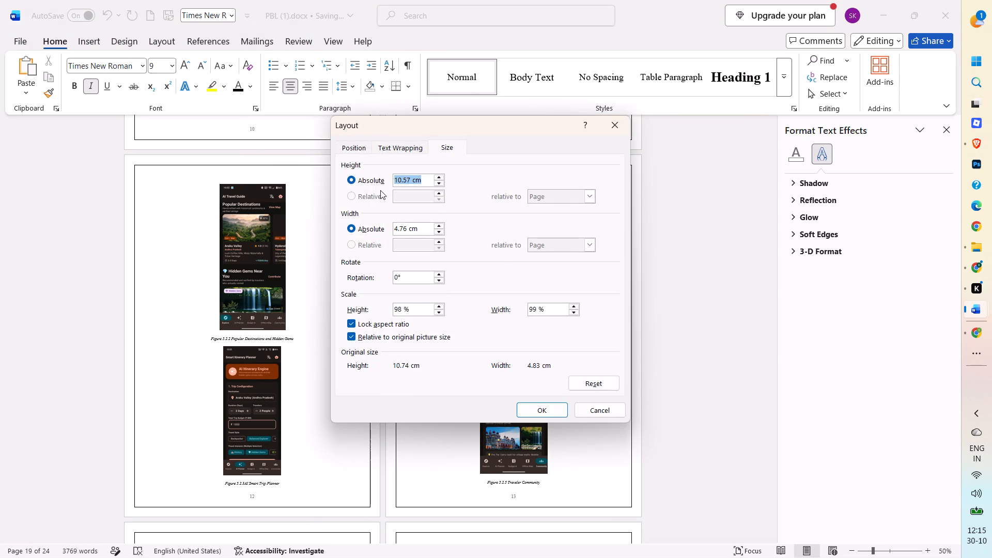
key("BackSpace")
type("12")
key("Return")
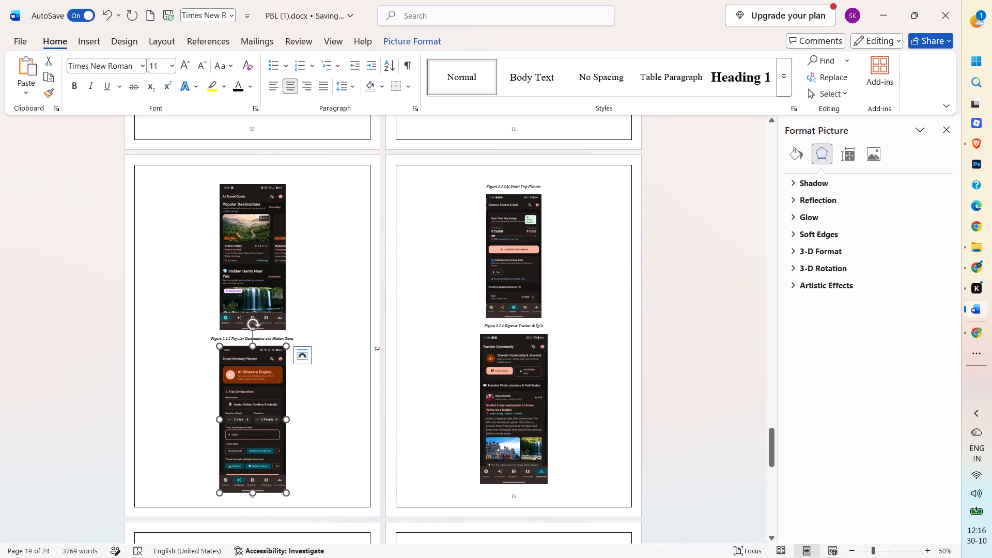
Reduce the Figure 5.2.2 Popular Destinations and Hidden Gems screenshot to a height of 11 cm with locked proportions.
left_click(253, 302)
left_click_drag(254, 295, 254, 278)
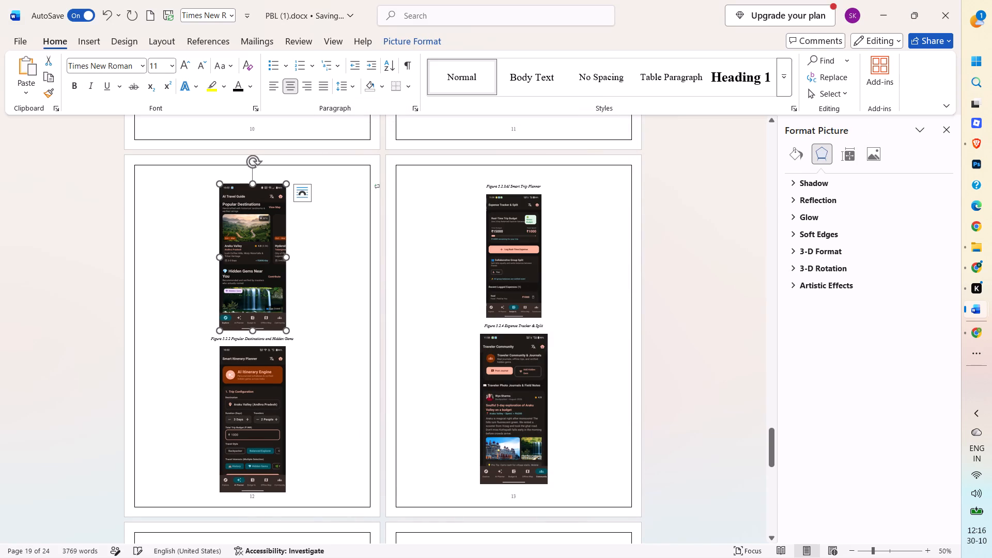
left_click(269, 305)
right_click(269, 305)
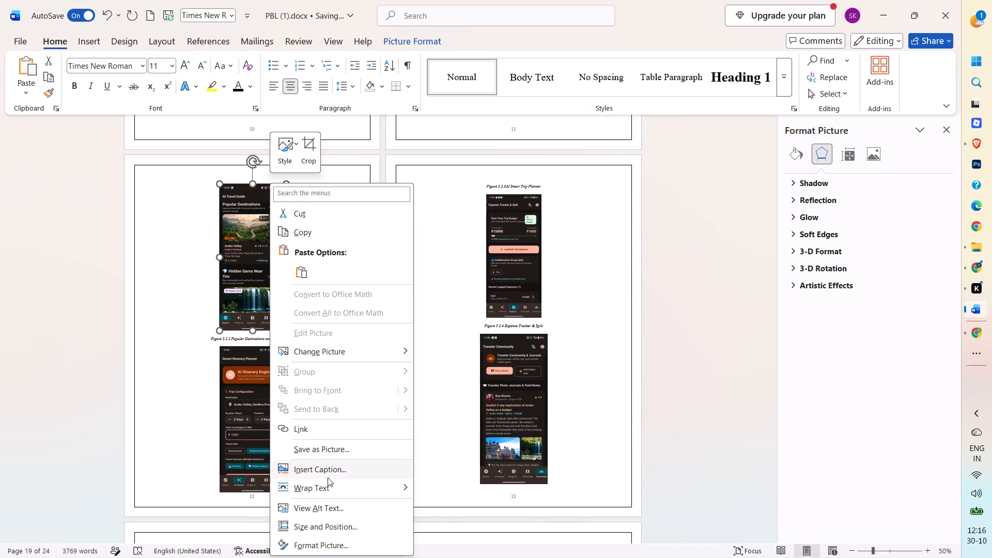
left_click(332, 524)
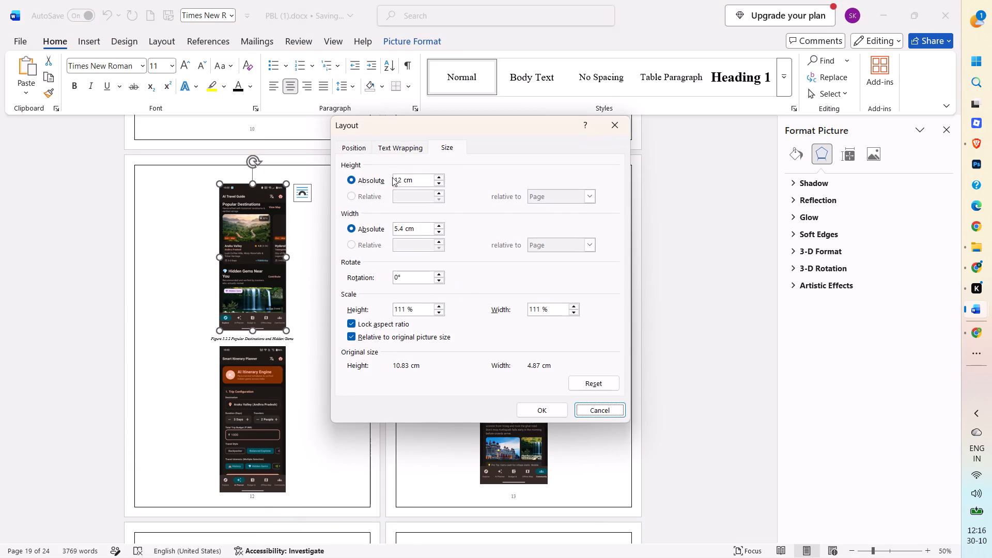
left_click_drag(400, 180, 379, 185)
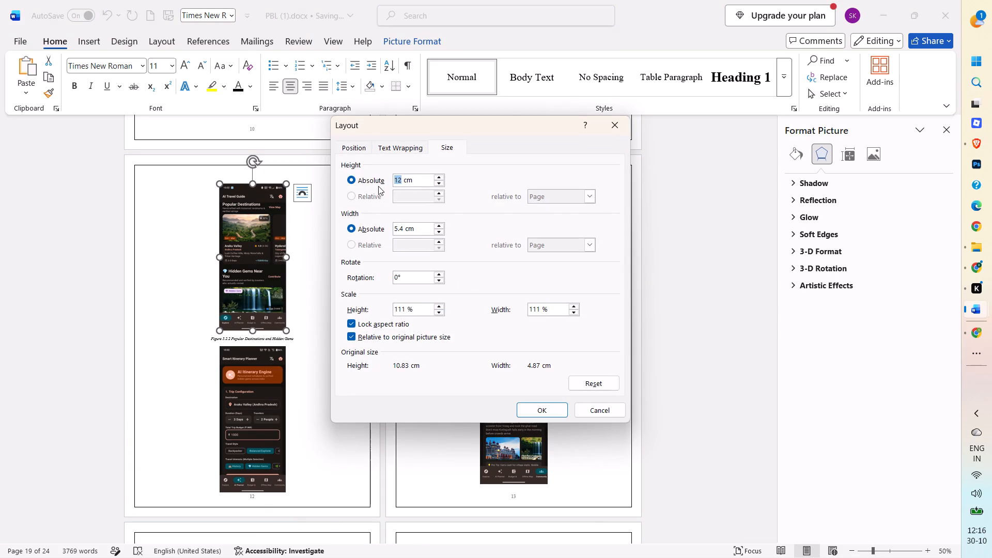
key("BackSpace")
type("11")
key("Return")
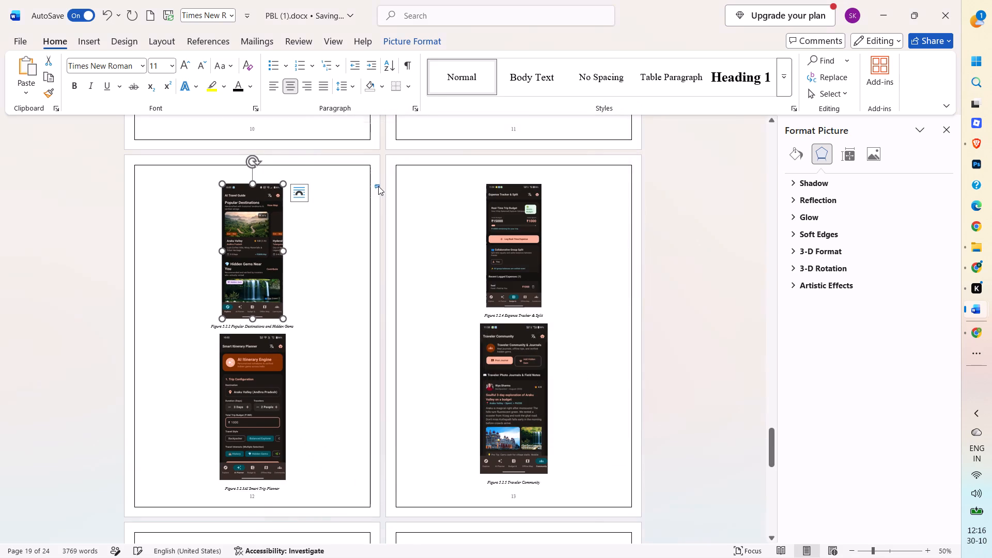
Set the height of the Figure 5.2.3 AI Smart Trip Planner screenshot to 11 cm with locked proportions.
right_click(270, 368)
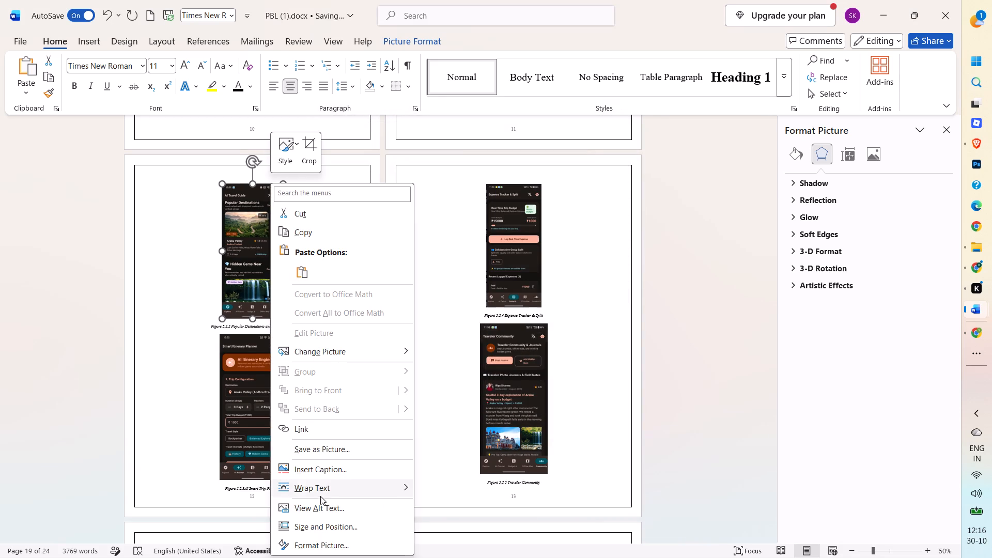
left_click(322, 526)
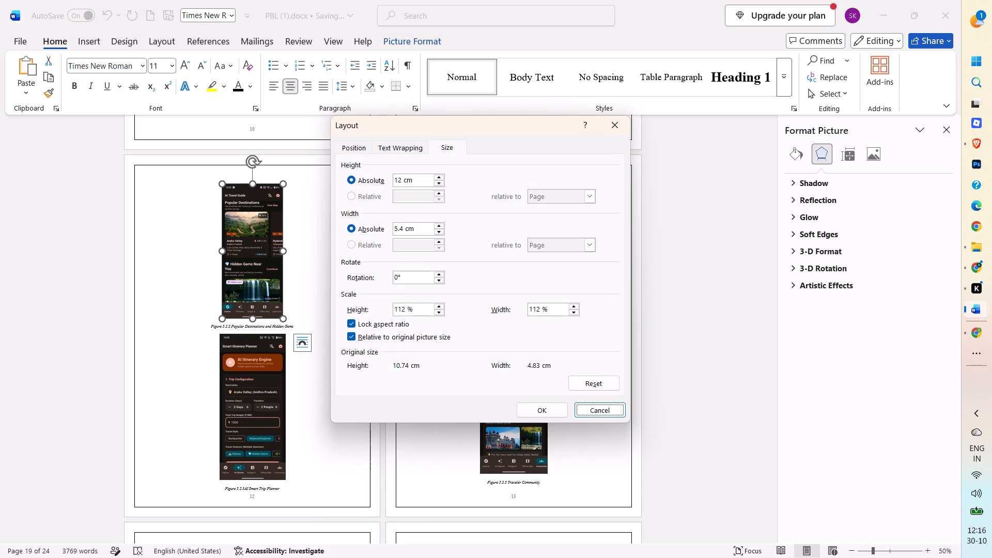
left_click(412, 178)
key("BackSpace")
key("BackSpace")
key("BackSpace")
key("BackSpace")
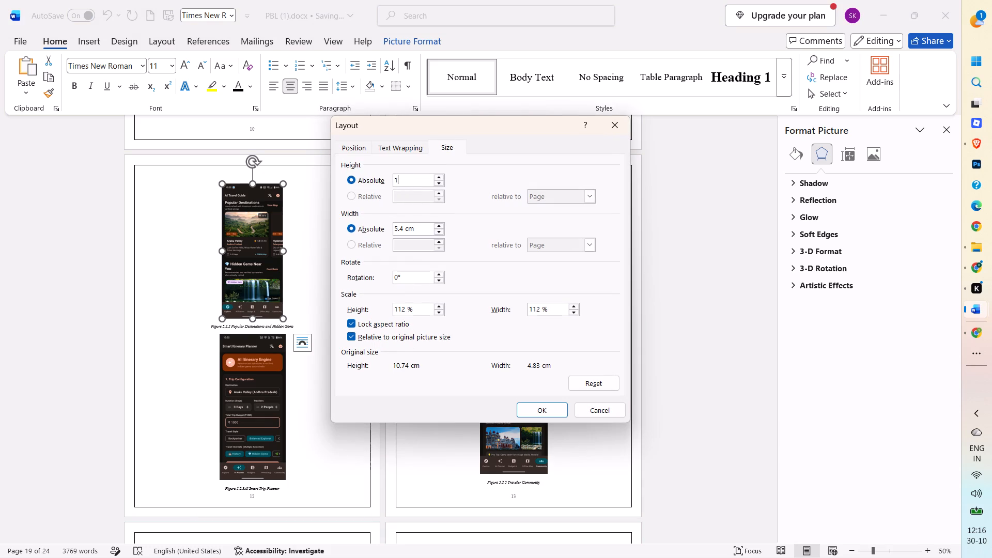
key("1")
key("Return")
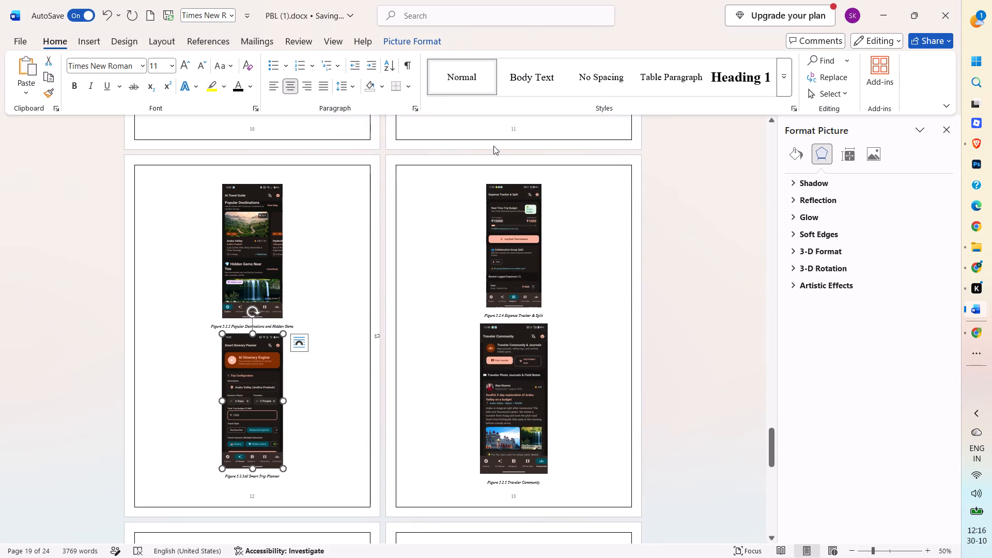
Set the height of the Figure 5.2.4 Expense Tracker & Split screenshot to 11 cm with locked proportions.
left_click(514, 230)
right_click(539, 214)
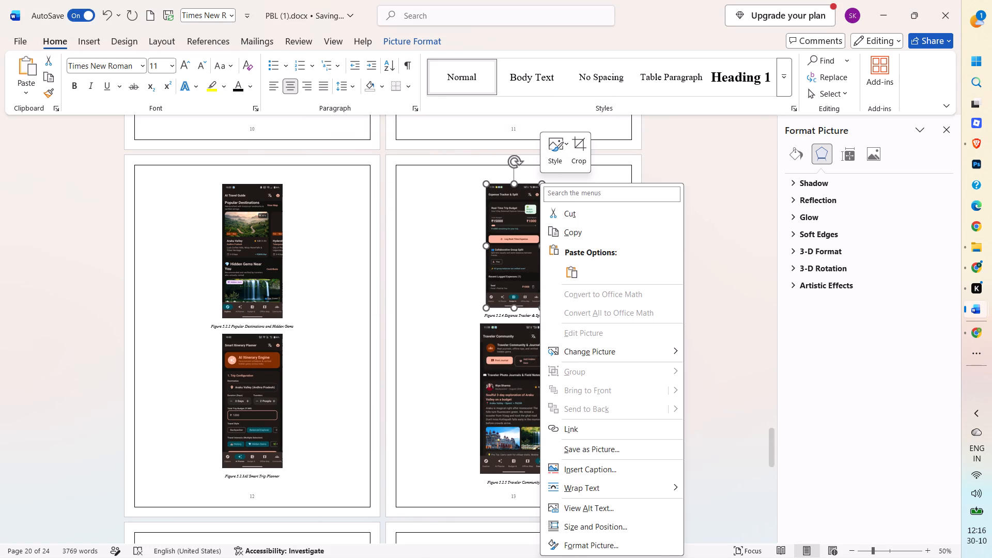
left_click(582, 525)
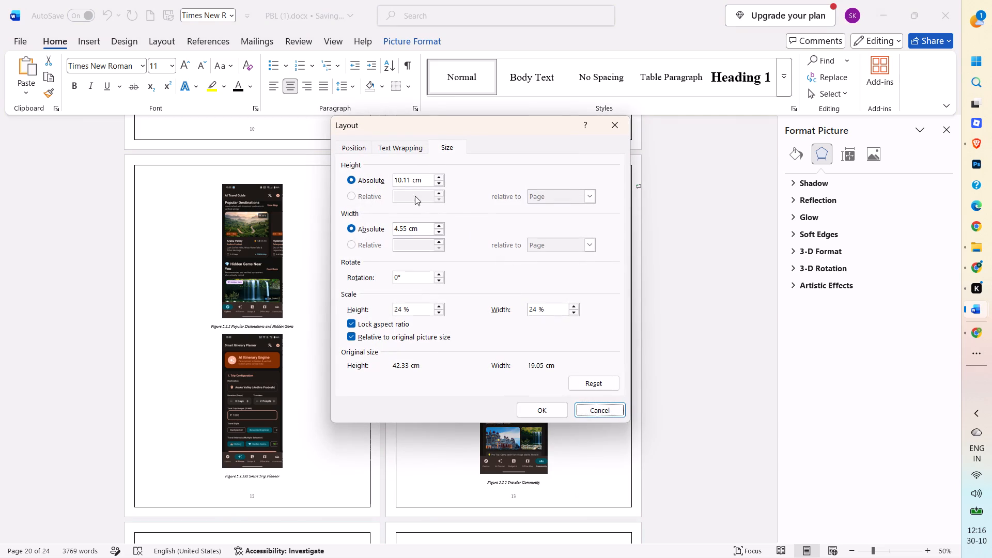
left_click_drag(426, 177, 383, 187)
key("BackSpace")
type("11")
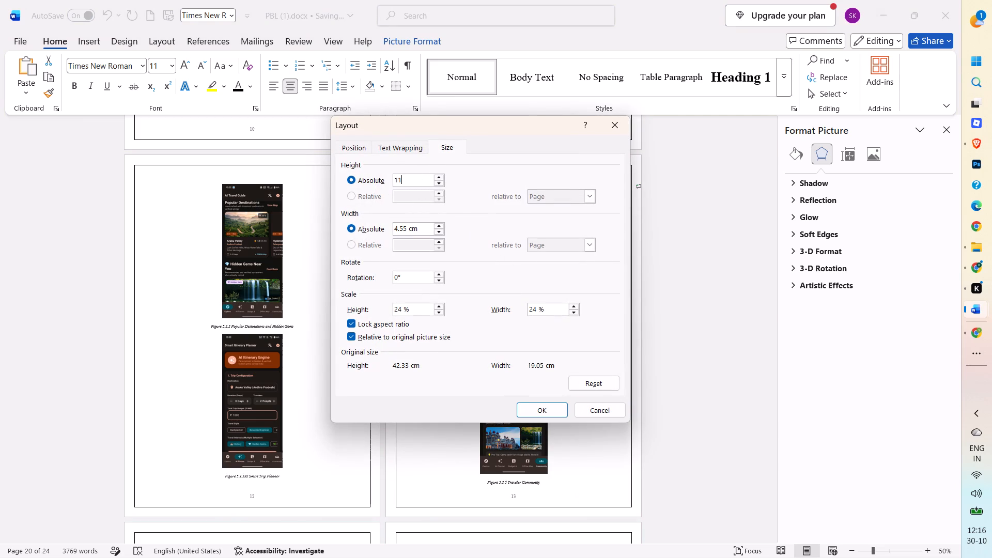
key("Return")
Set the height of the Figure 5.2.5 Traveler Community screenshot to 11 cm with locked proportions.
right_click(539, 396)
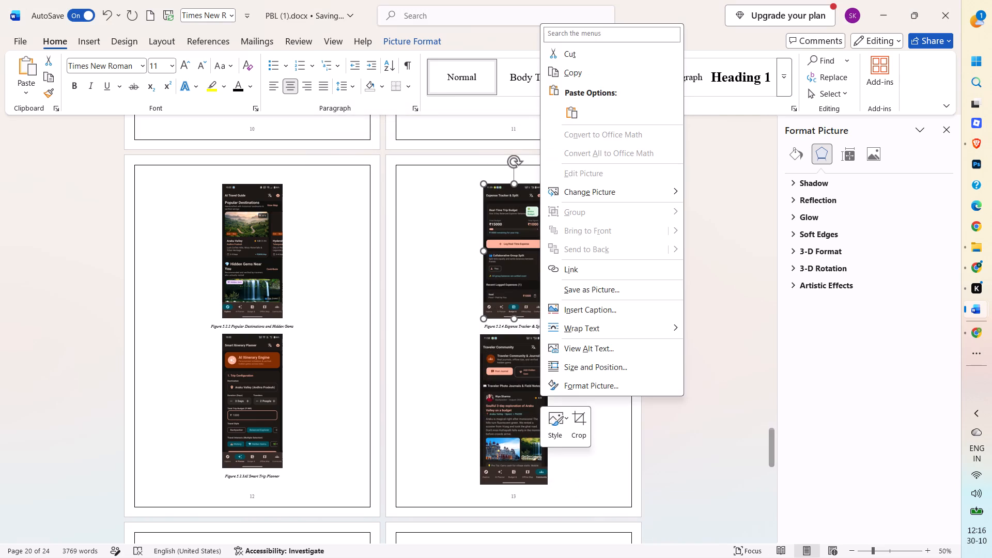
left_click(579, 361)
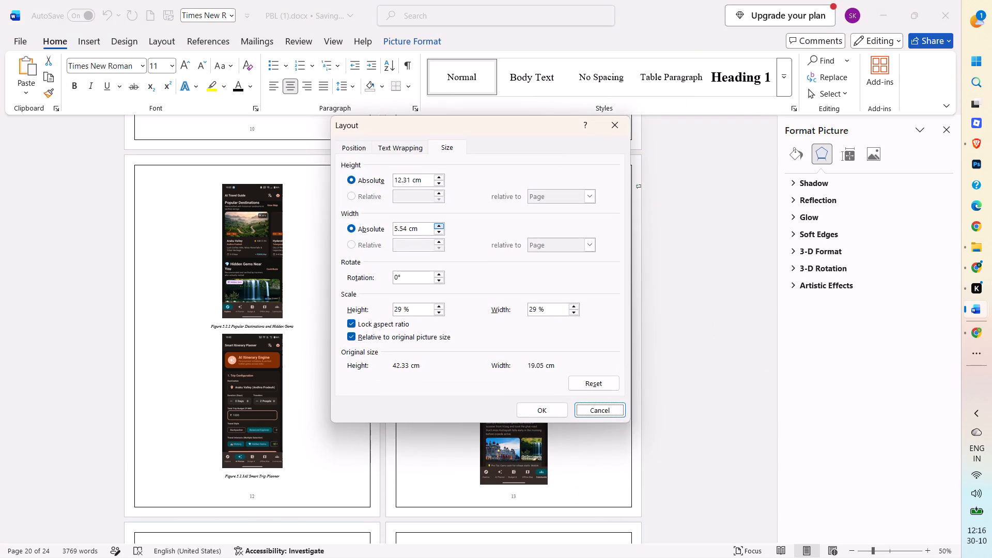
left_click_drag(406, 182, 391, 186)
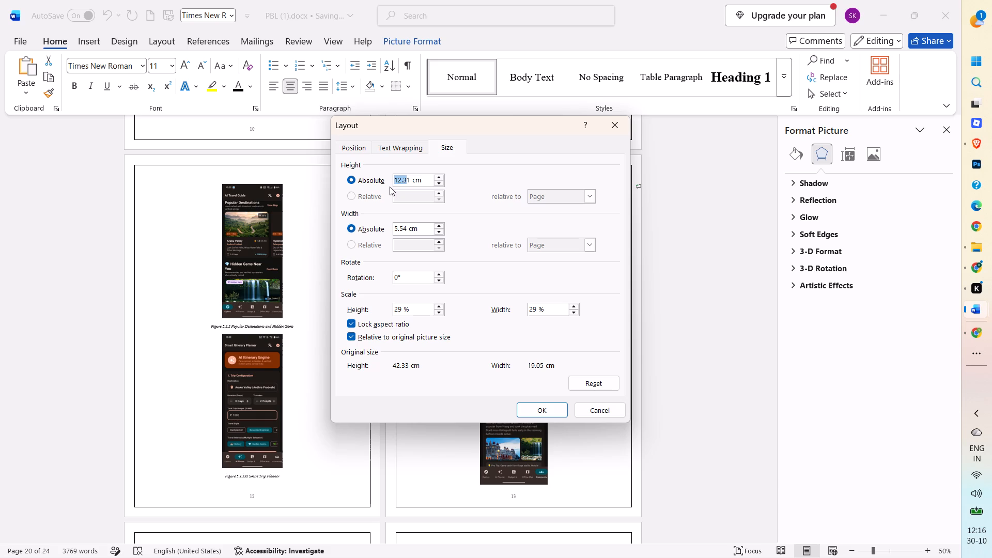
key("BackSpace")
key("1")
key("Return")
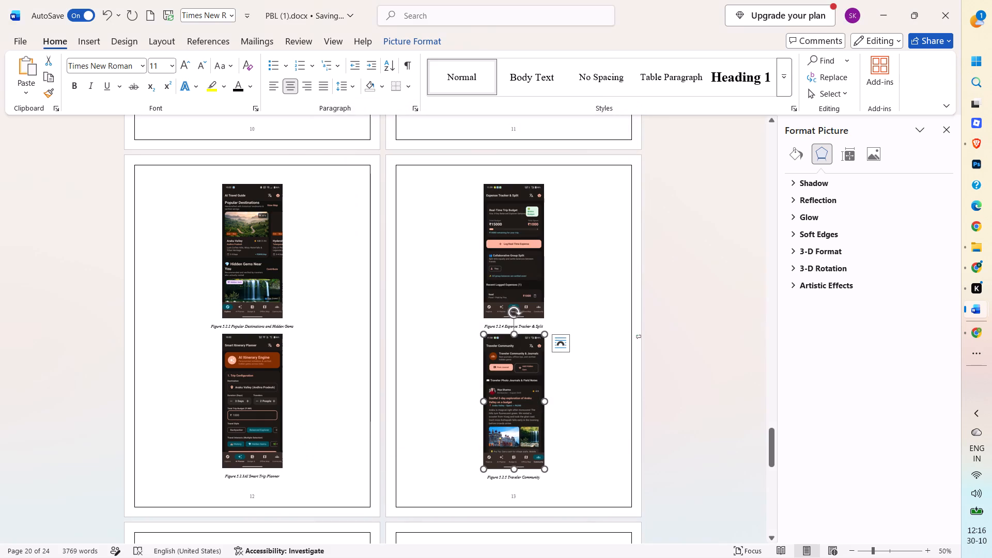
Deselect the Traveler Community screenshot and close the picture formatting options.
left_click(588, 446)
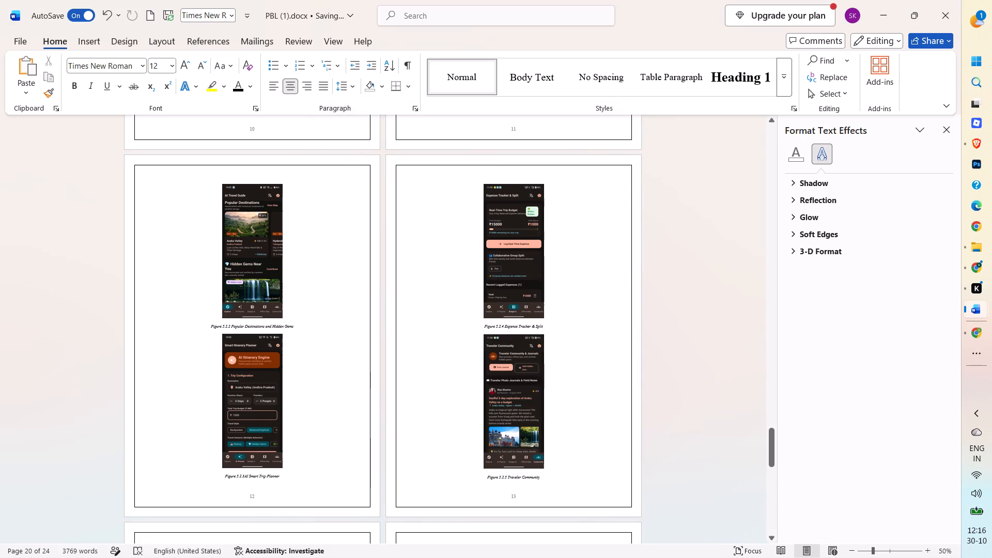
scroll(418, 392, "up", 20)
scroll(418, 392, "up", 4)
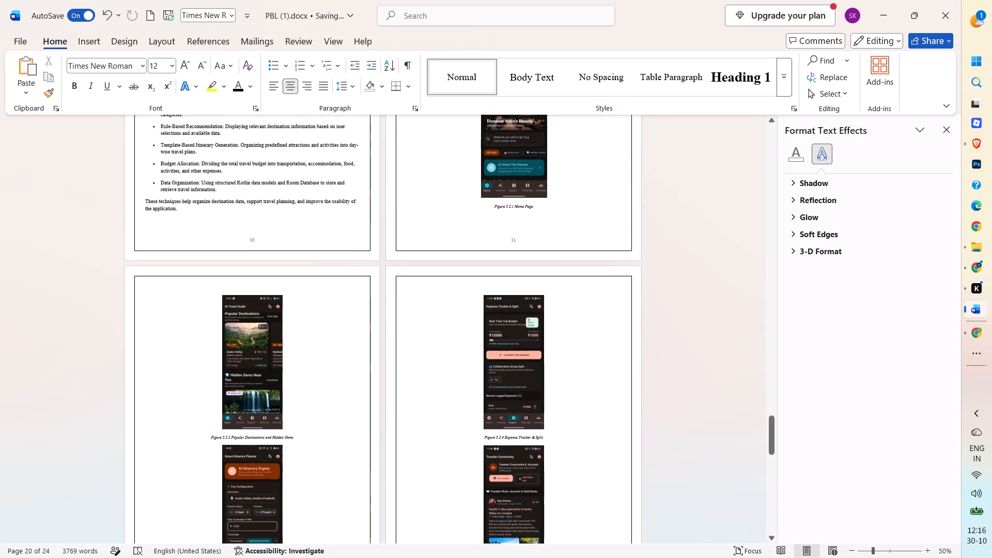
scroll(418, 392, "up", 19)
scroll(443, 344, "down", 12)
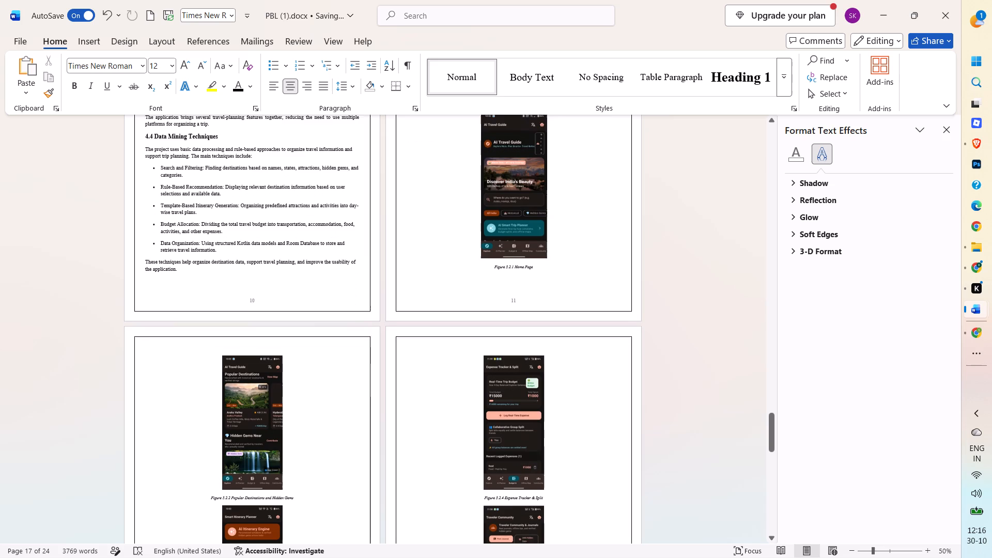
left_click(946, 132)
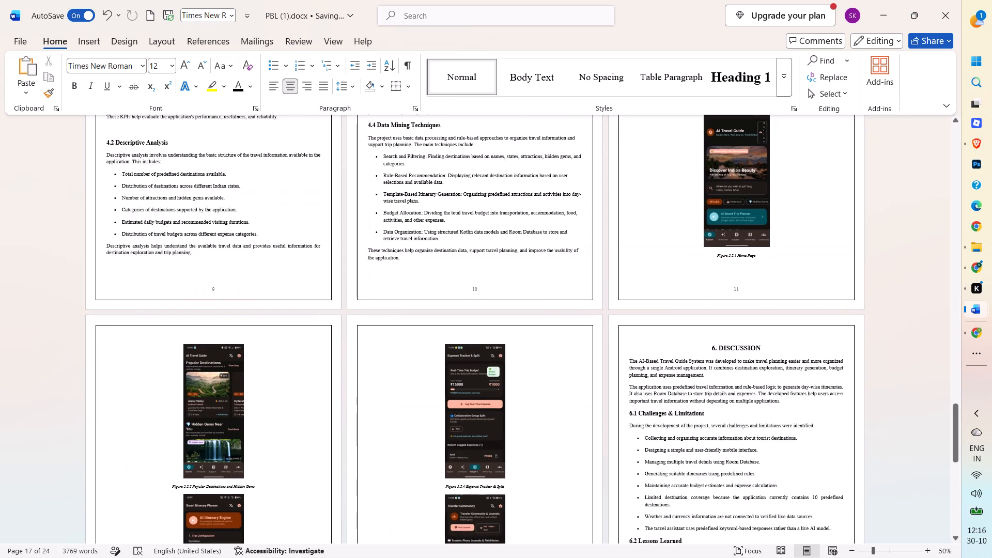
Push the "7. CONCLUSION" heading and its text onto a new page by inserting three blank lines before it.
scroll(541, 300, "down", 6, "ctrl")
scroll(540, 301, "up", 17, "ctrl")
scroll(540, 301, "down", 1, "ctrl")
scroll(540, 301, "up", 5, "ctrl")
scroll(540, 301, "down", 4, "ctrl")
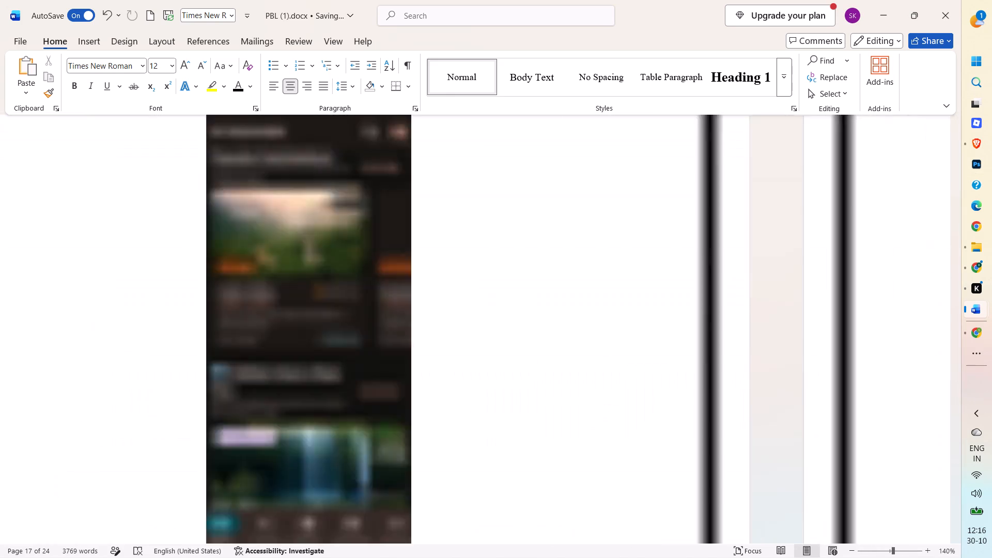
scroll(538, 308, "down", 9, "ctrl")
scroll(538, 308, "down", 17)
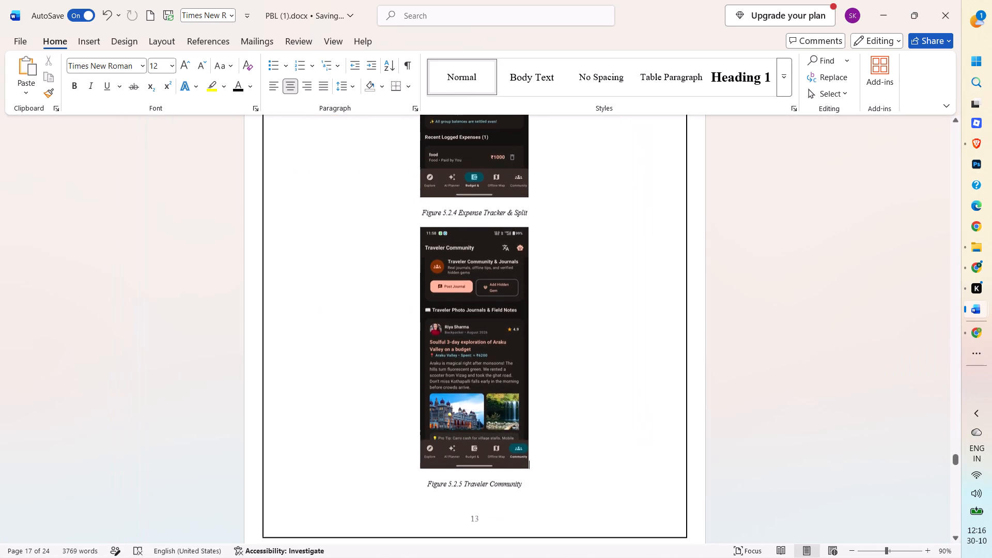
scroll(538, 308, "down", 20)
scroll(538, 308, "down", 20)
scroll(538, 308, "down", 3)
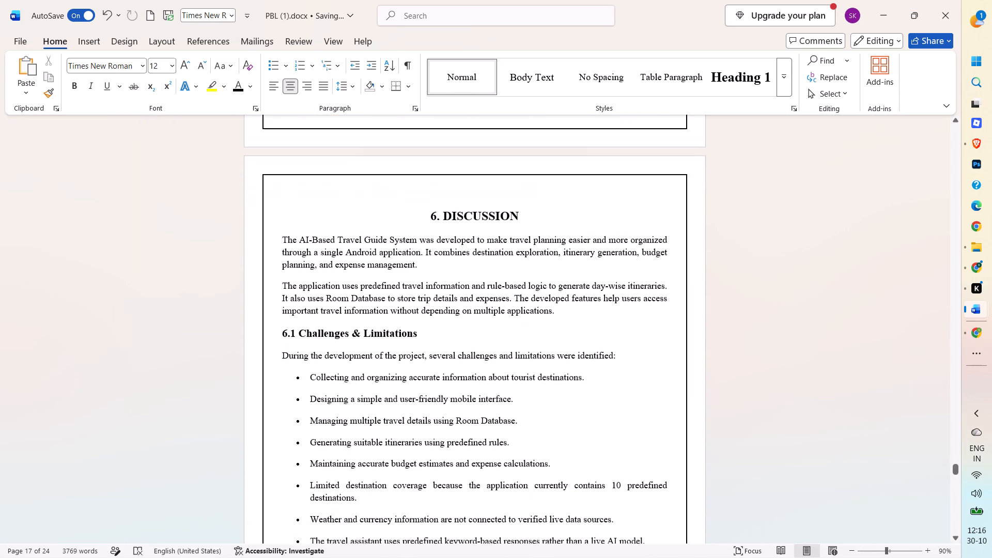
scroll(533, 408, "down", 5)
scroll(532, 408, "down", 20)
scroll(532, 408, "down", 15)
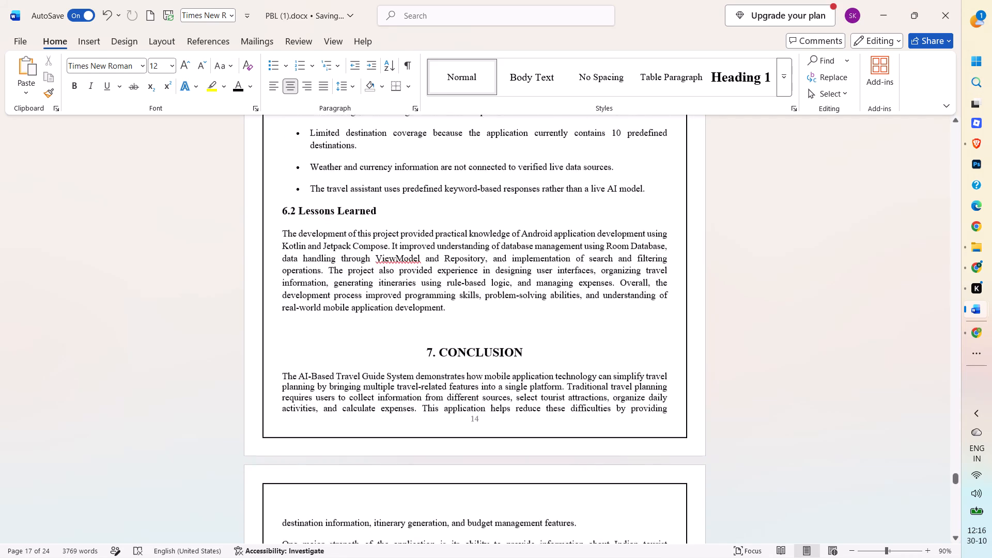
scroll(530, 383, "down", 3)
left_click(423, 292)
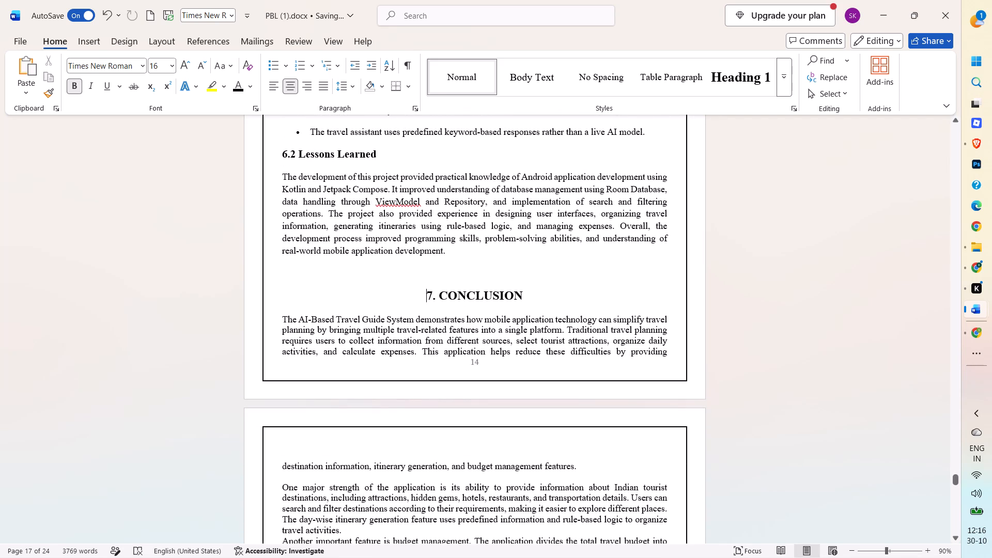
key("Return")
key("Return")
key("Return")
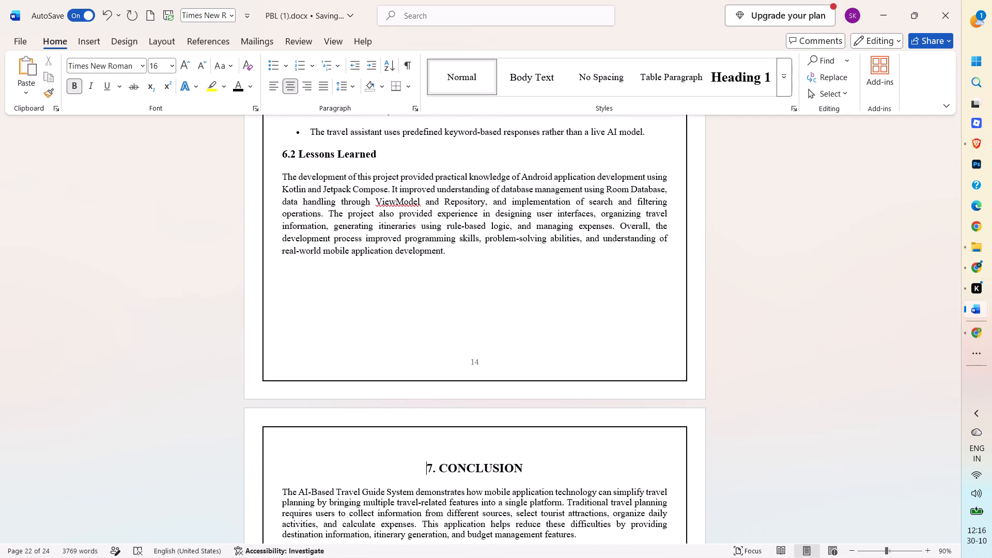
Move the "8. REFERENCES" heading and its list onto a new page by adding seven blank lines above it.
key("Down")
key("Down")
key("Down")
key("Down")
scroll(423, 293, "down", 4)
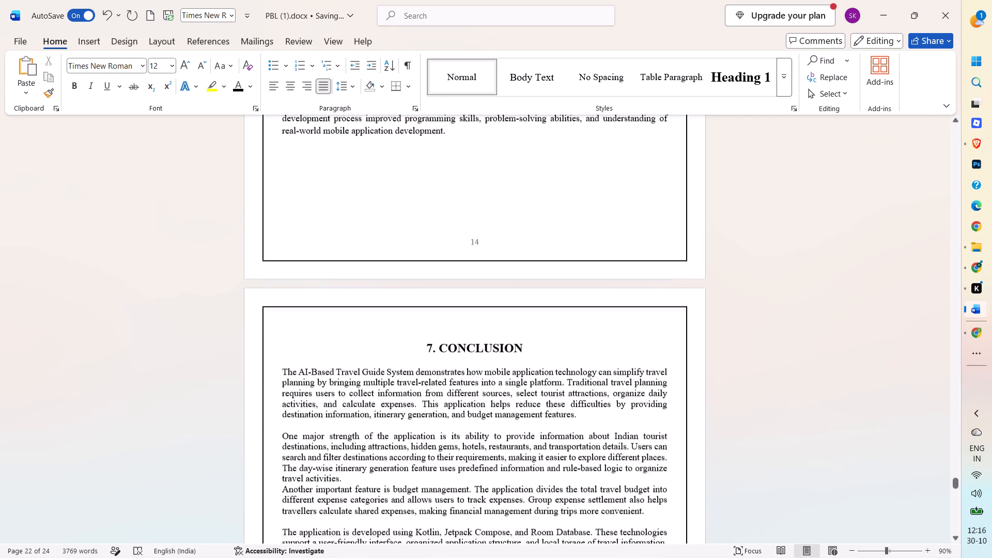
scroll(423, 293, "down", 8)
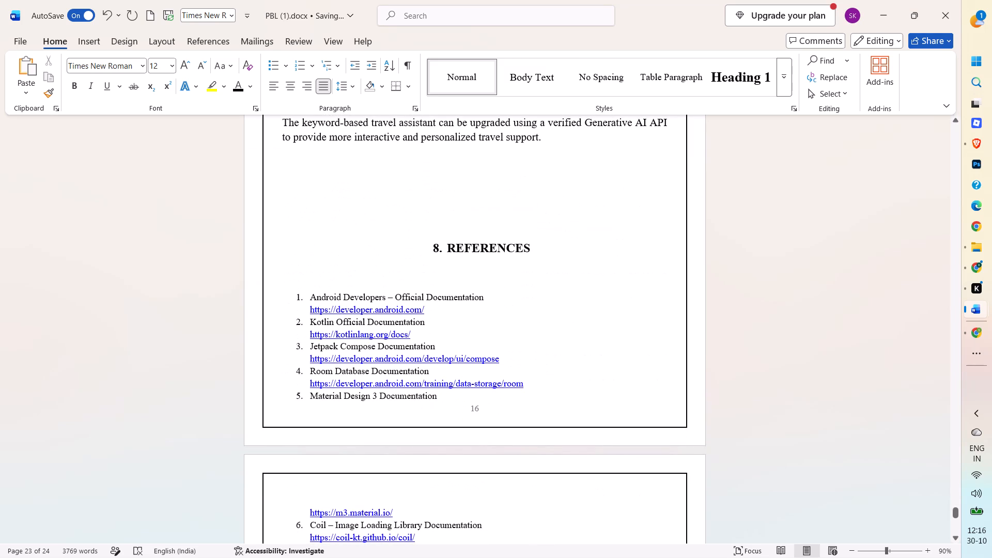
left_click(432, 243)
left_click(422, 246)
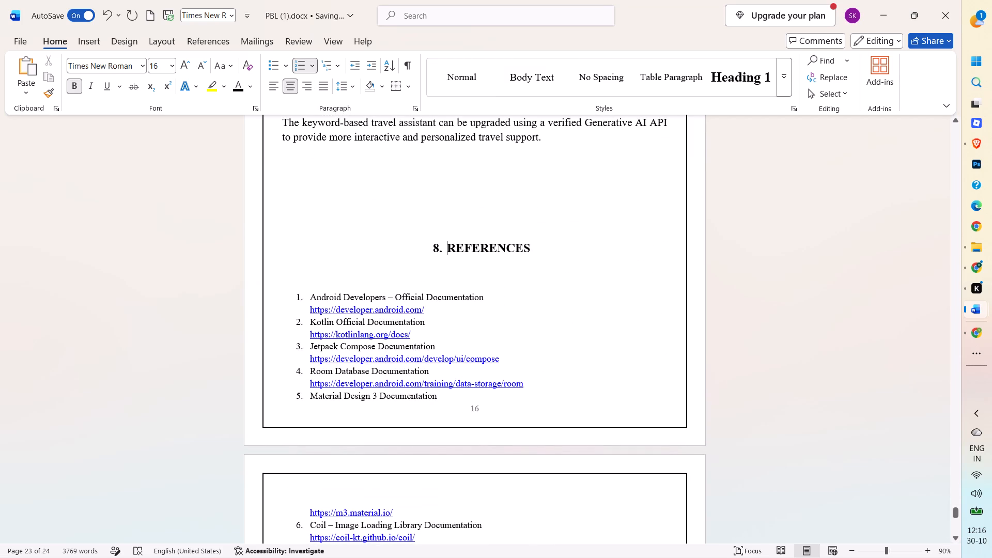
left_click(434, 254)
left_click(440, 249)
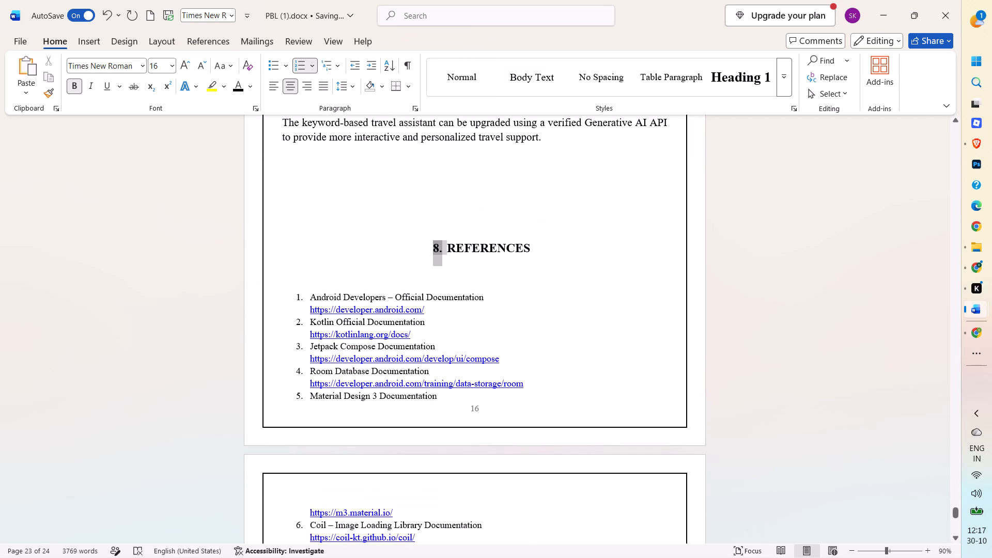
left_click(588, 265)
left_click(432, 250)
left_click(425, 252)
key("Left")
key("Left")
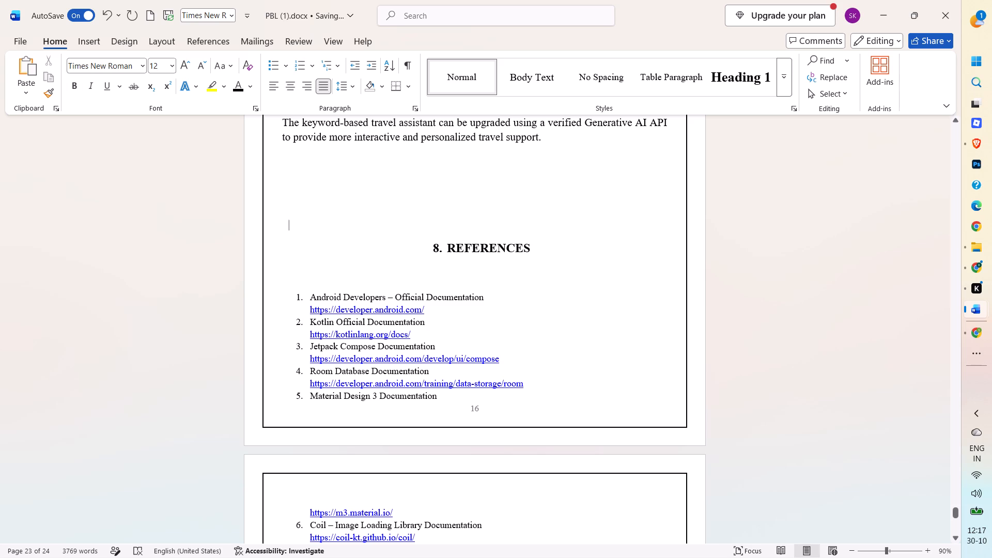
key("Return")
key("Return")
key("Return")
key("Return")
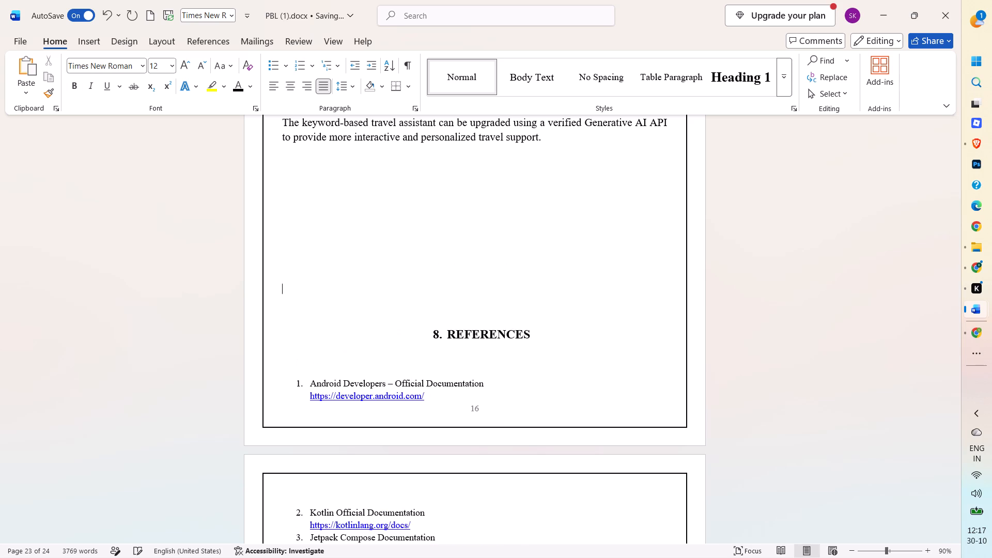
key("Return")
key("Return")
key("Return")
scroll(526, 191, "down", 2)
scroll(526, 191, "up", 5)
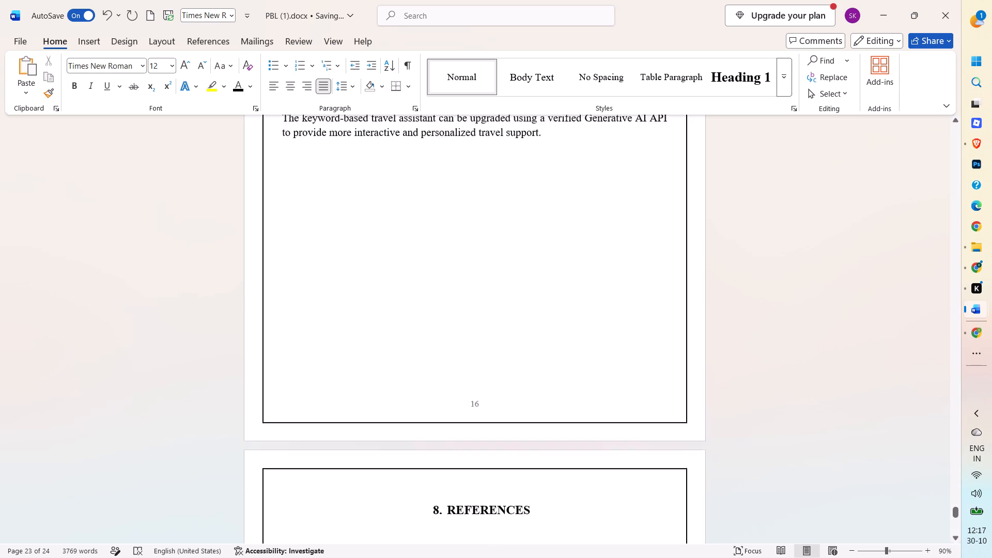
scroll(526, 191, "down", 20)
scroll(526, 191, "down", 20)
scroll(526, 191, "down", 2)
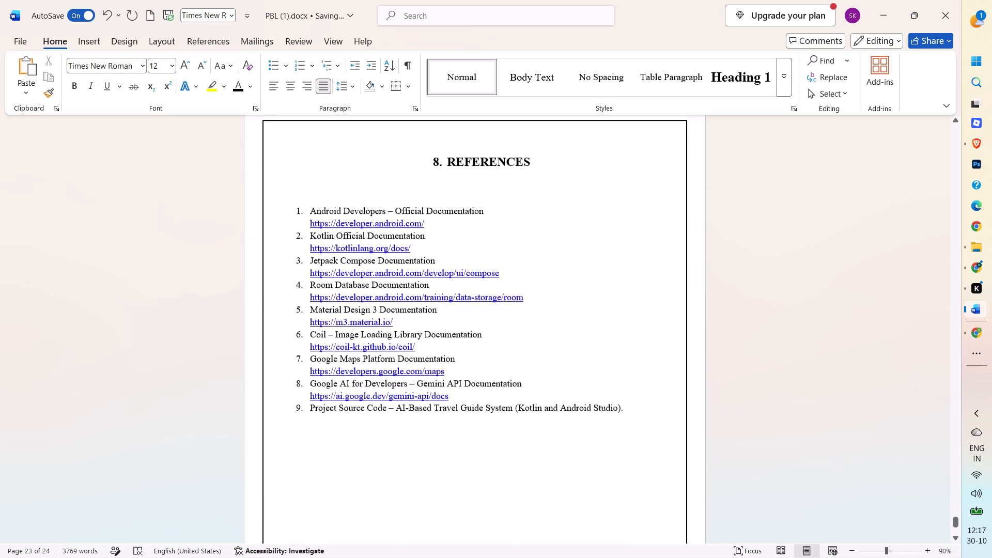
Shift the "8. RECOMMENDATIONS" section onto a new page by inserting five blank lines before its heading.
scroll(513, 200, "down", 12)
scroll(513, 200, "up", 6)
scroll(513, 200, "down", 13)
scroll(513, 200, "up", 9)
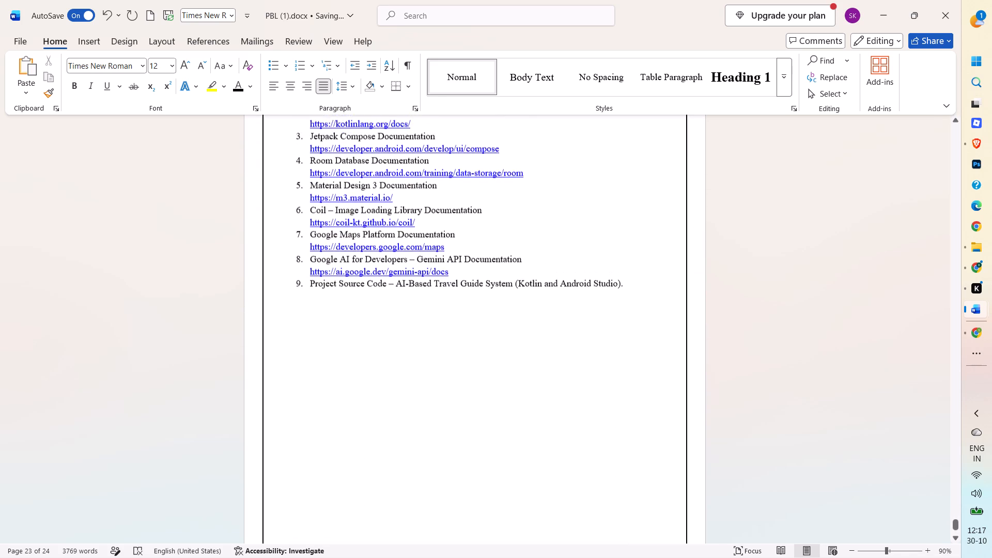
scroll(513, 200, "up", 20)
scroll(513, 200, "up", 20)
scroll(513, 200, "up", 13)
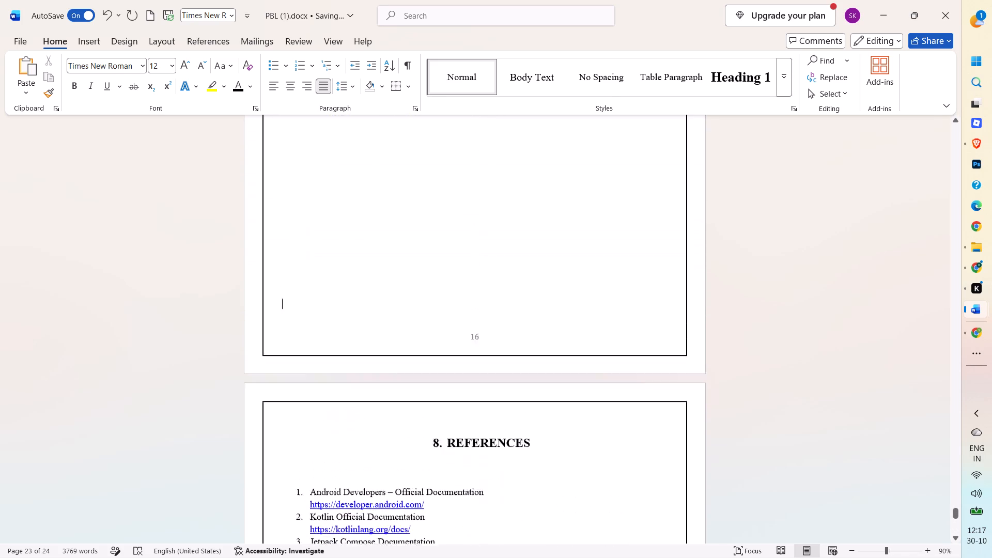
scroll(513, 200, "up", 20)
scroll(513, 200, "up", 20)
scroll(513, 200, "up", 13)
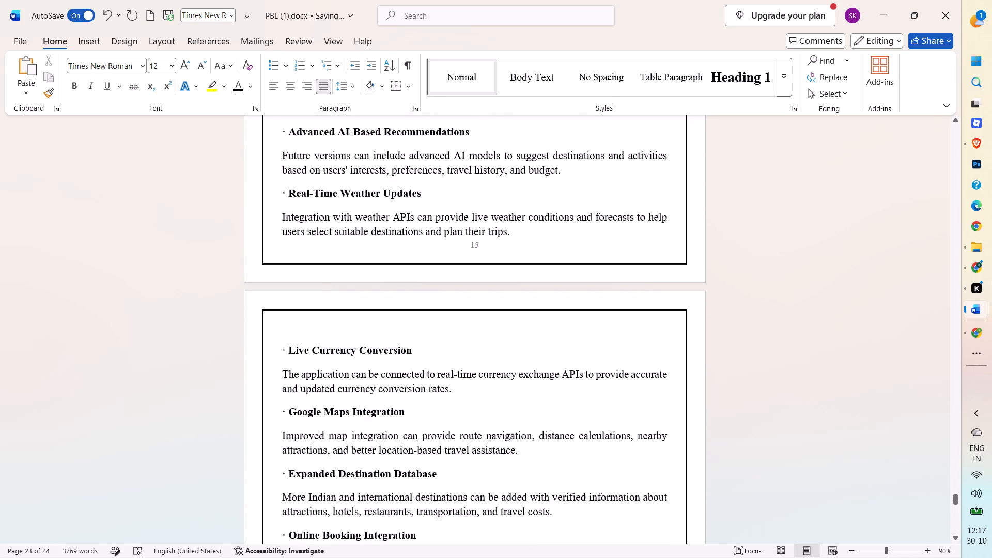
scroll(513, 200, "up", 13)
left_click(402, 259)
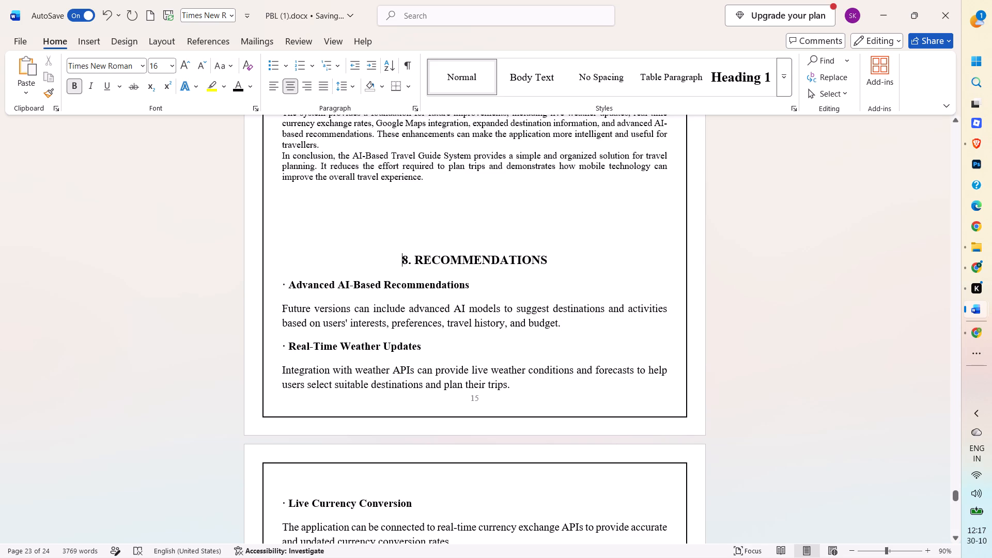
key("Return")
key("Return")
key("Return")
key("Return")
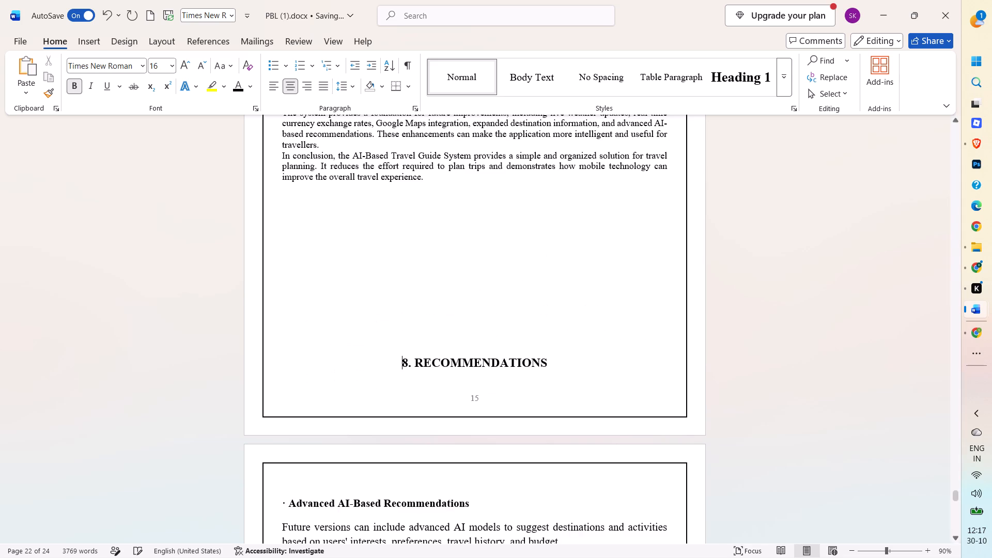
key("Return")
scroll(508, 230, "down", 13)
scroll(504, 227, "up", 18)
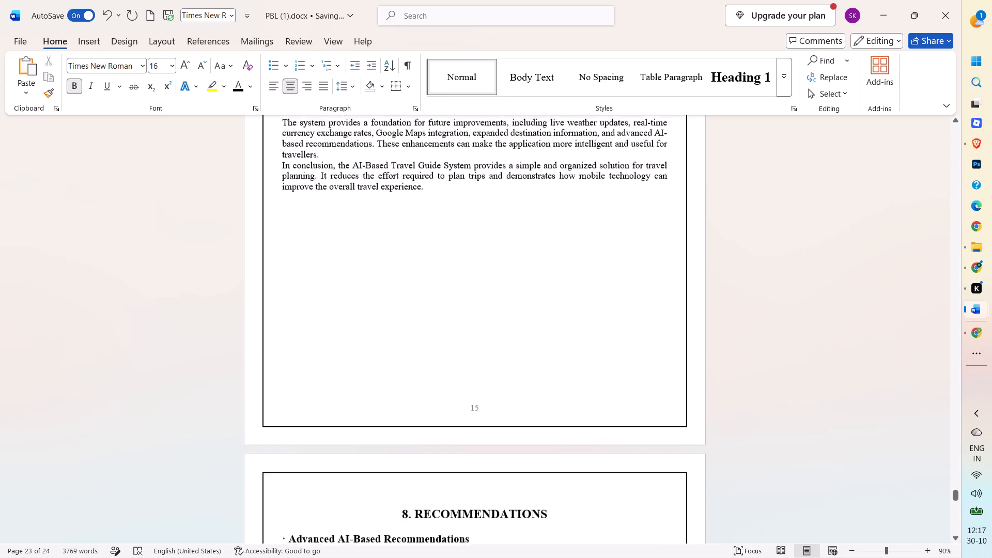
Add the number 3.6 in front of the "Sample Code" heading in the methodology chapter.
scroll(504, 227, "up", 20)
scroll(504, 227, "up", 20)
scroll(504, 227, "up", 17)
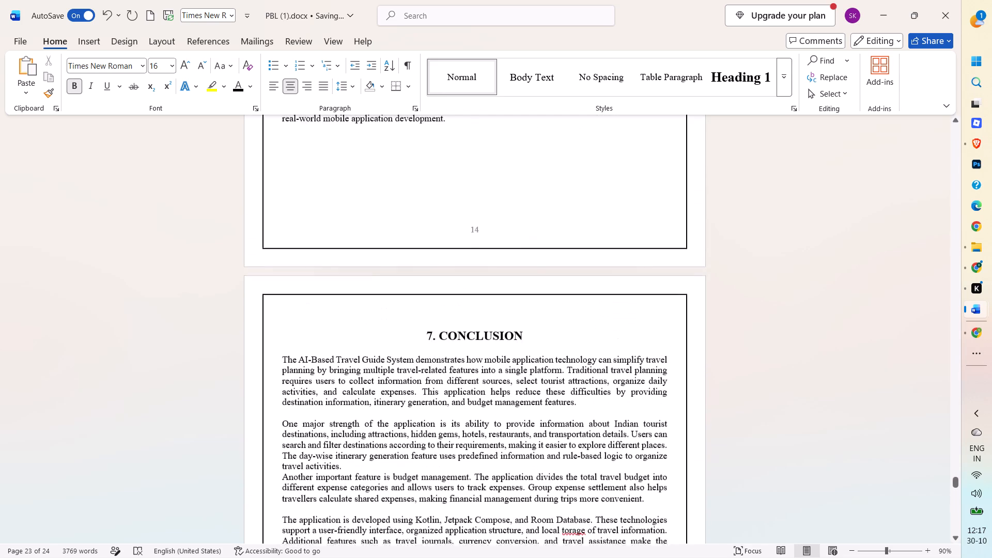
scroll(504, 227, "up", 20)
scroll(504, 227, "up", 20)
scroll(504, 227, "up", 17)
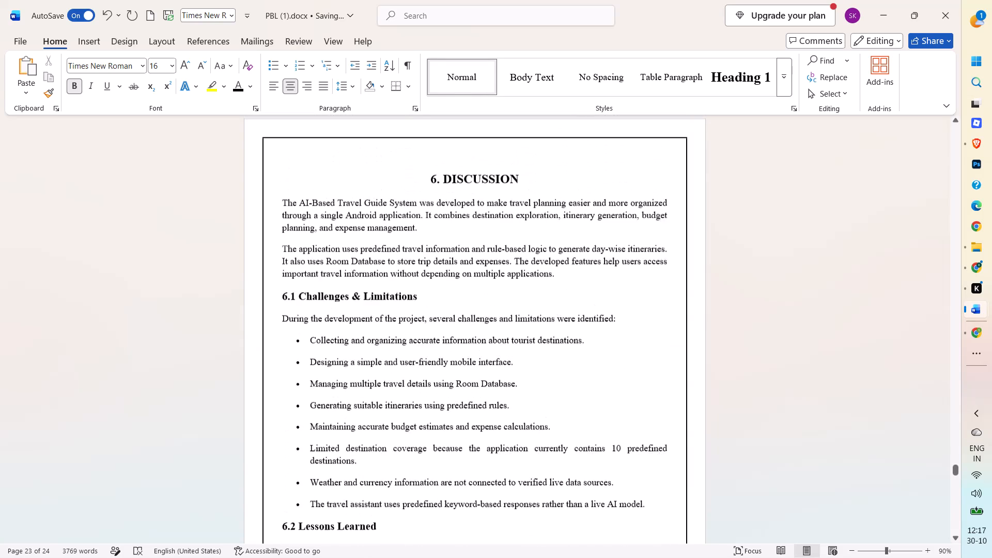
scroll(504, 227, "up", 20)
scroll(504, 227, "up", 20)
scroll(504, 227, "up", 17)
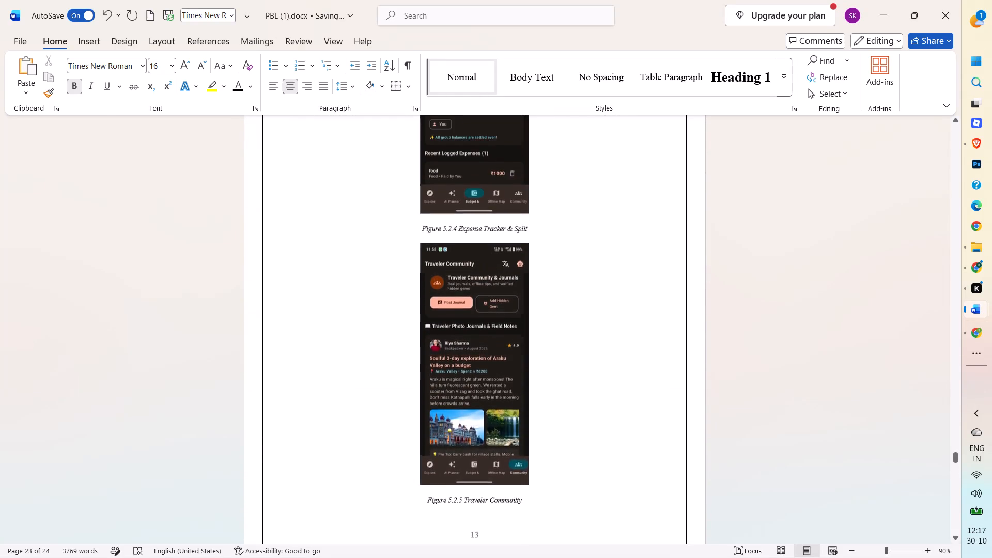
scroll(504, 227, "up", 20)
scroll(504, 227, "up", 20)
scroll(504, 227, "up", 16)
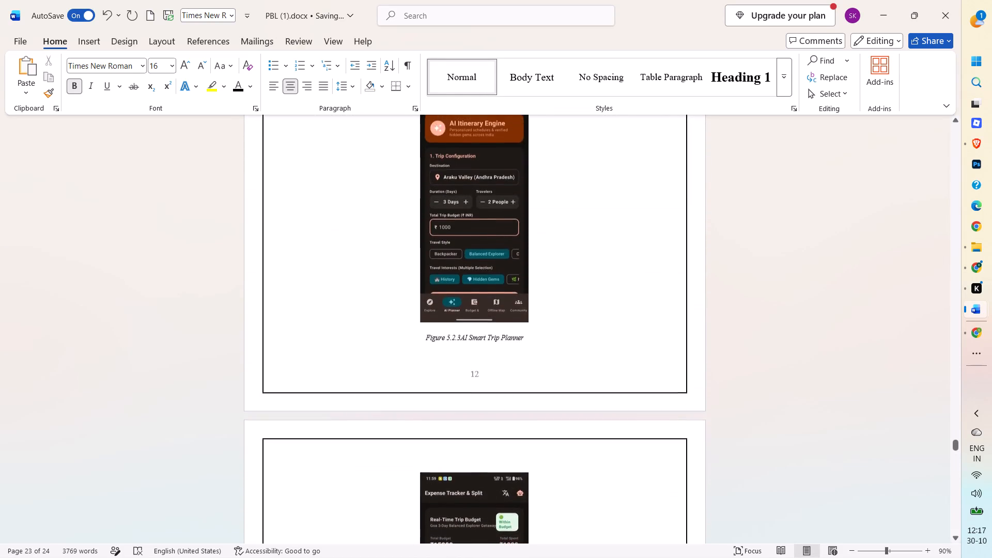
scroll(504, 227, "up", 20)
scroll(504, 227, "up", 20)
scroll(504, 227, "up", 16)
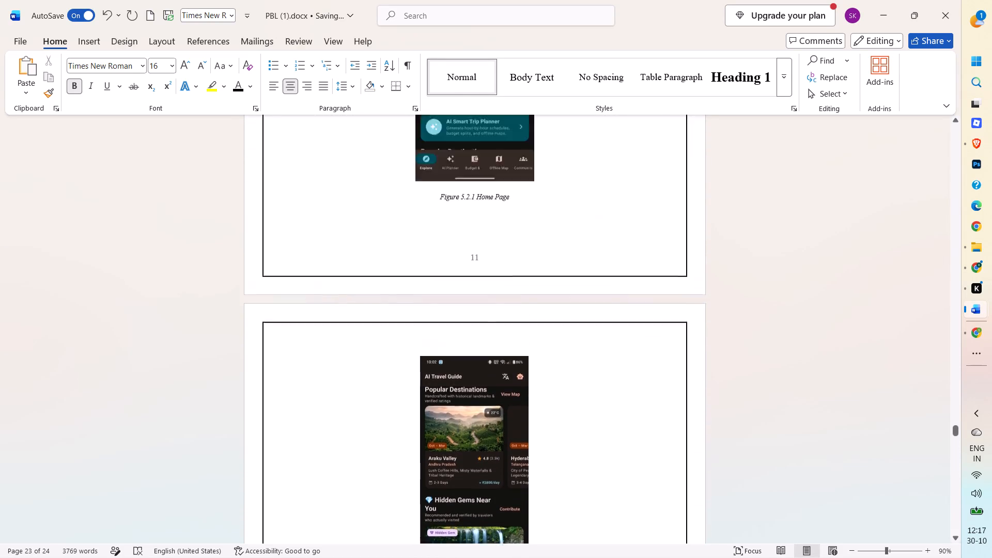
scroll(504, 227, "up", 20)
scroll(504, 227, "up", 20)
scroll(504, 227, "up", 16)
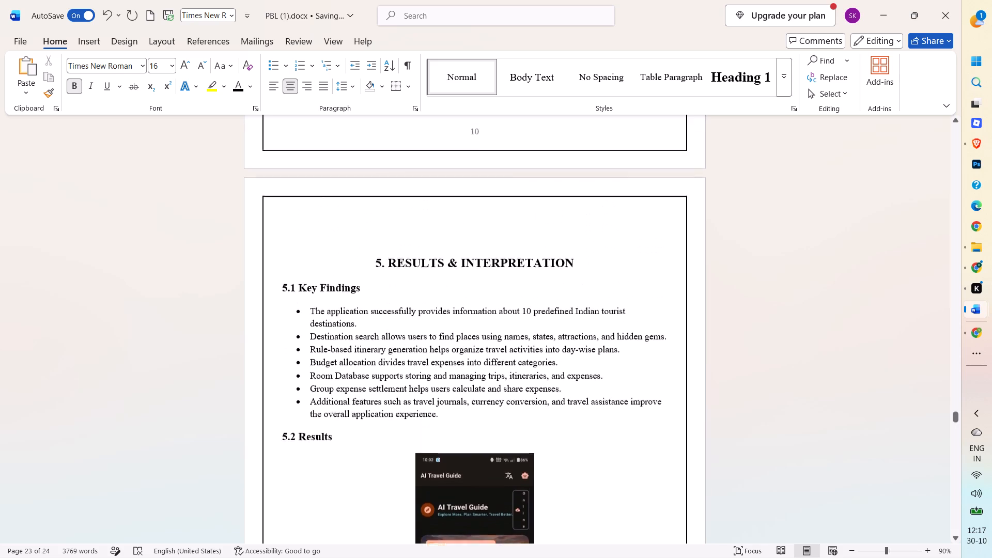
scroll(504, 227, "up", 20)
scroll(504, 227, "up", 20)
scroll(504, 227, "up", 16)
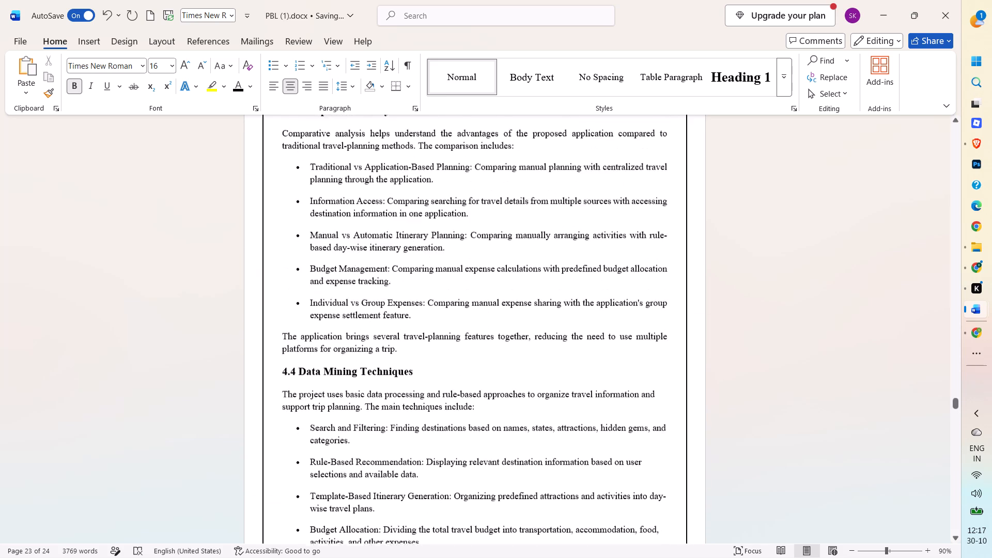
scroll(504, 227, "up", 20)
scroll(504, 227, "up", 20)
scroll(504, 227, "up", 16)
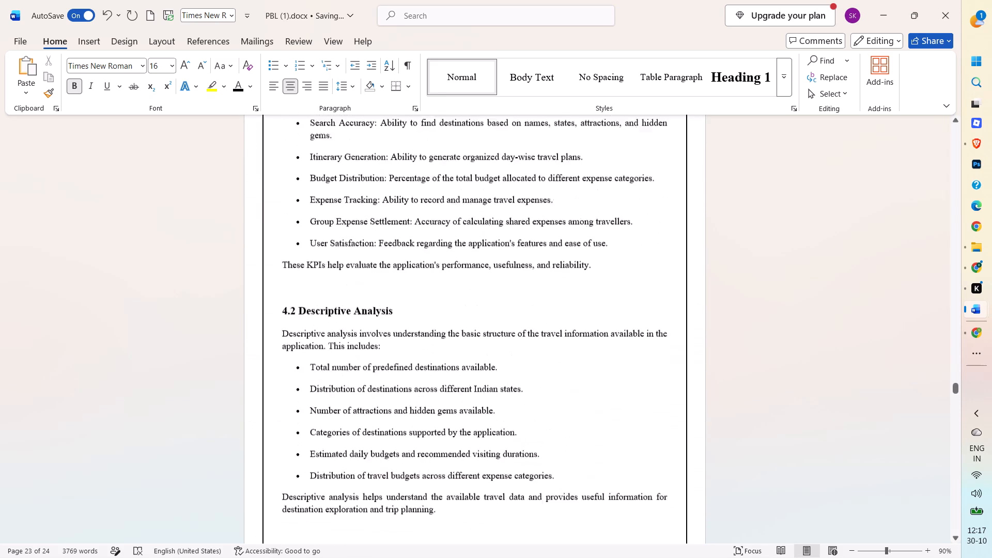
scroll(504, 227, "up", 20)
scroll(504, 227, "up", 20)
scroll(504, 227, "up", 16)
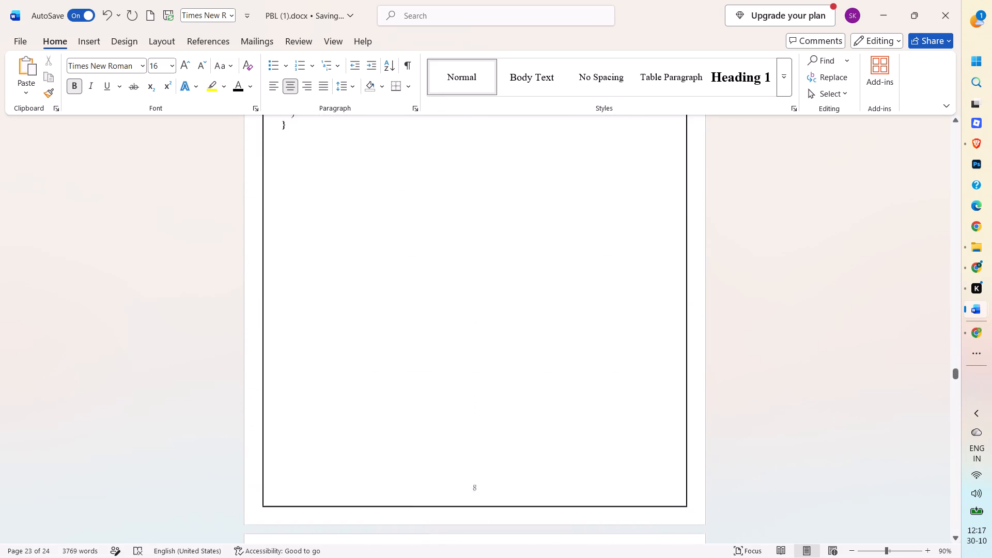
scroll(504, 227, "up", 20)
scroll(504, 227, "up", 20)
scroll(504, 227, "up", 16)
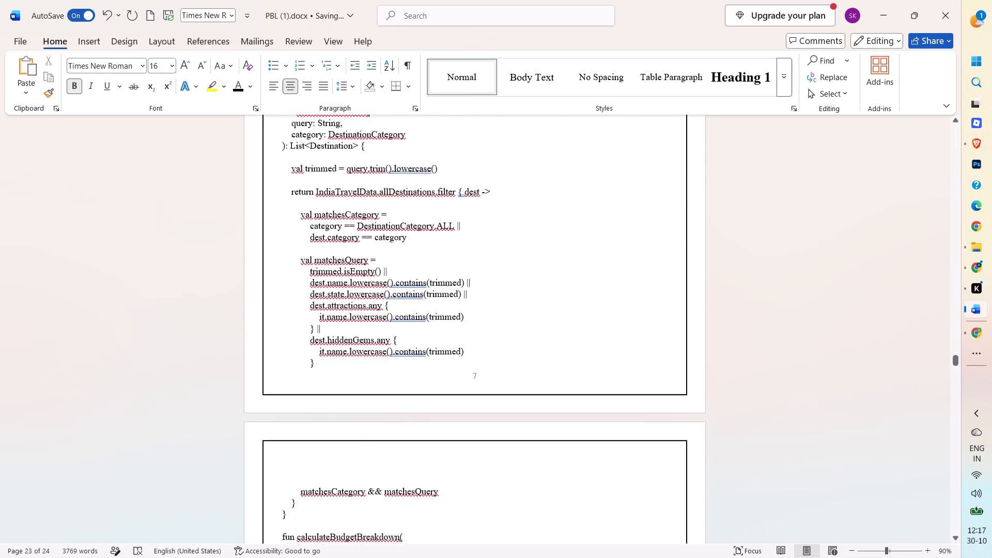
scroll(504, 227, "up", 20)
scroll(504, 227, "up", 11)
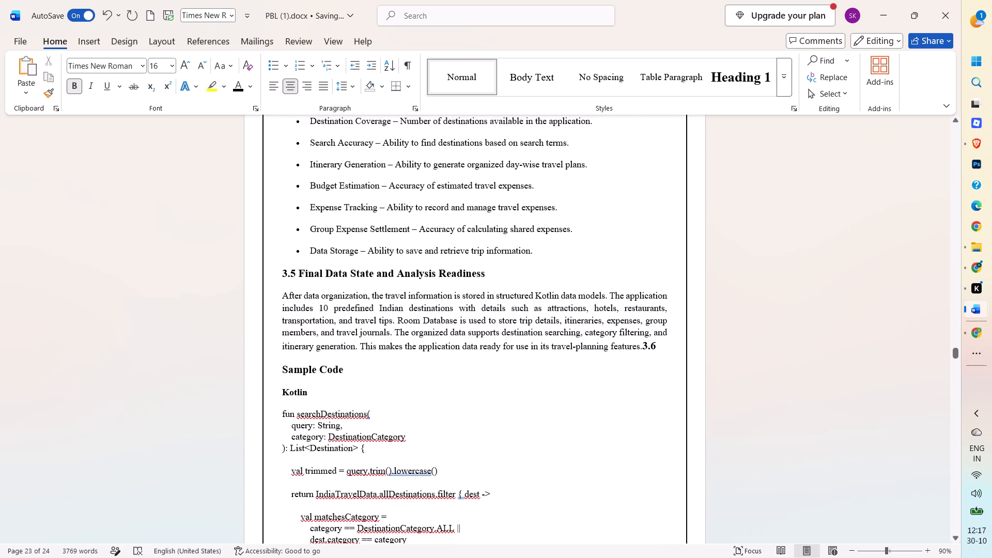
left_click(281, 369)
type("3.")
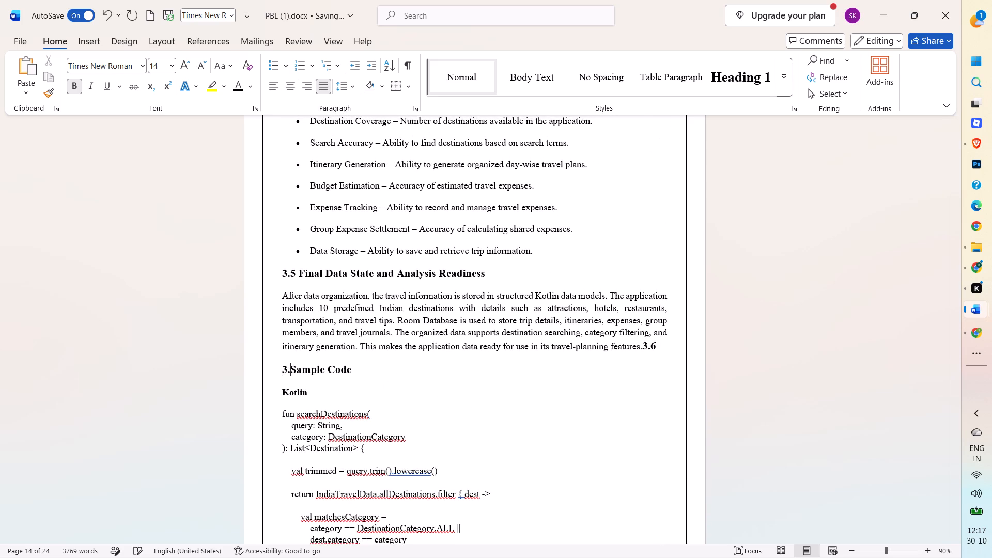
key("6")
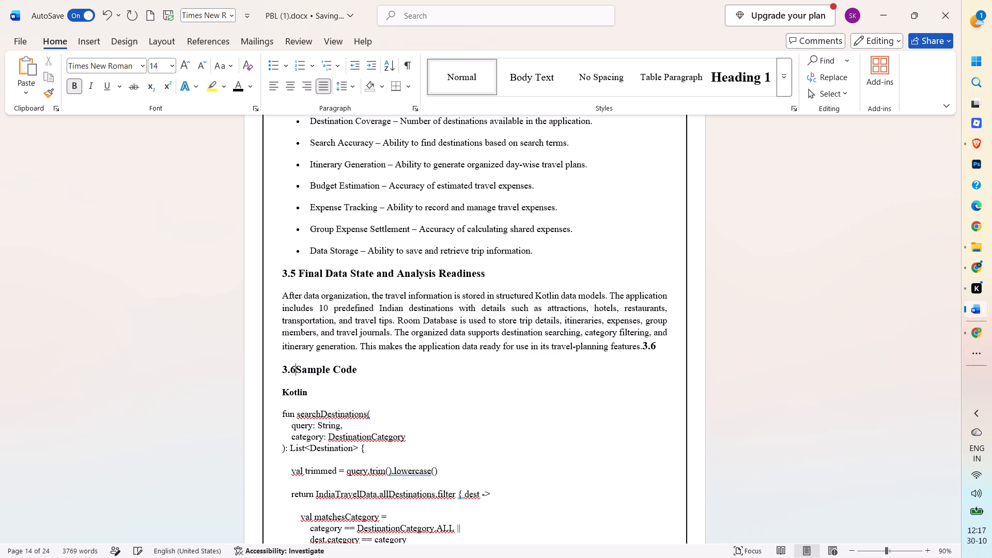
key("space")
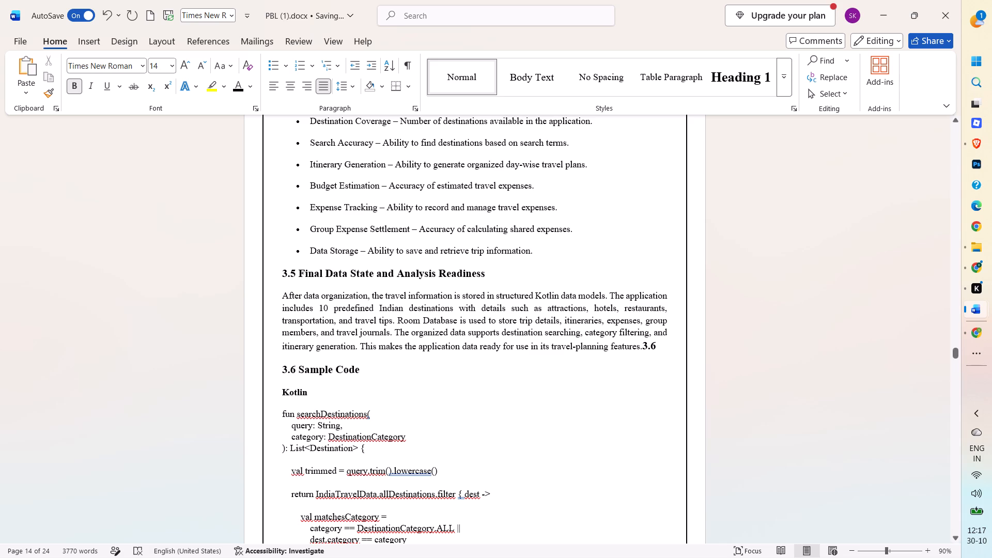
left_click(960, 354)
Delete all the blank lines and leading spaces before the "3. METHODOLOGY" heading, back to the line below the literature review text.
scroll(381, 304, "up", 10)
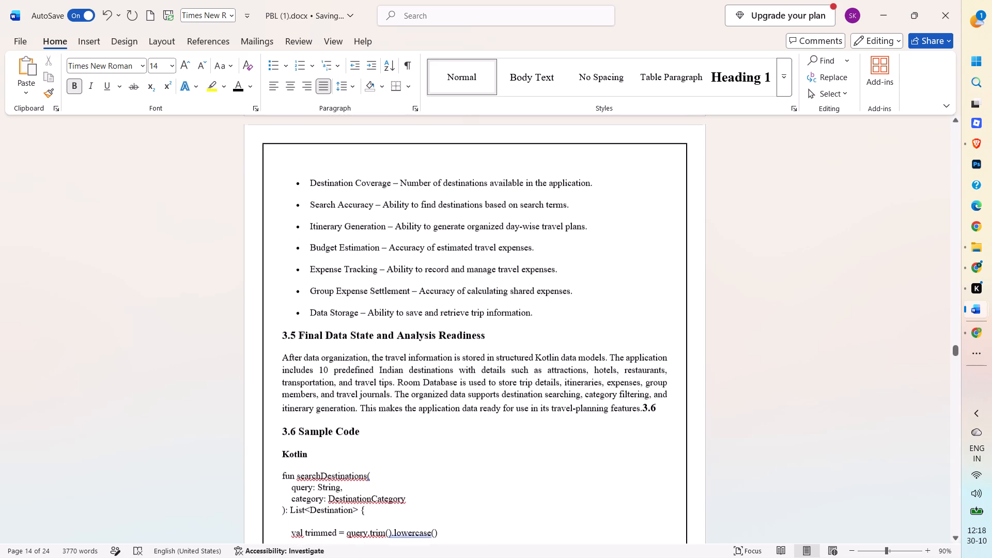
scroll(381, 304, "up", 20)
scroll(381, 304, "up", 10)
scroll(381, 304, "down", 1)
scroll(381, 304, "up", 20)
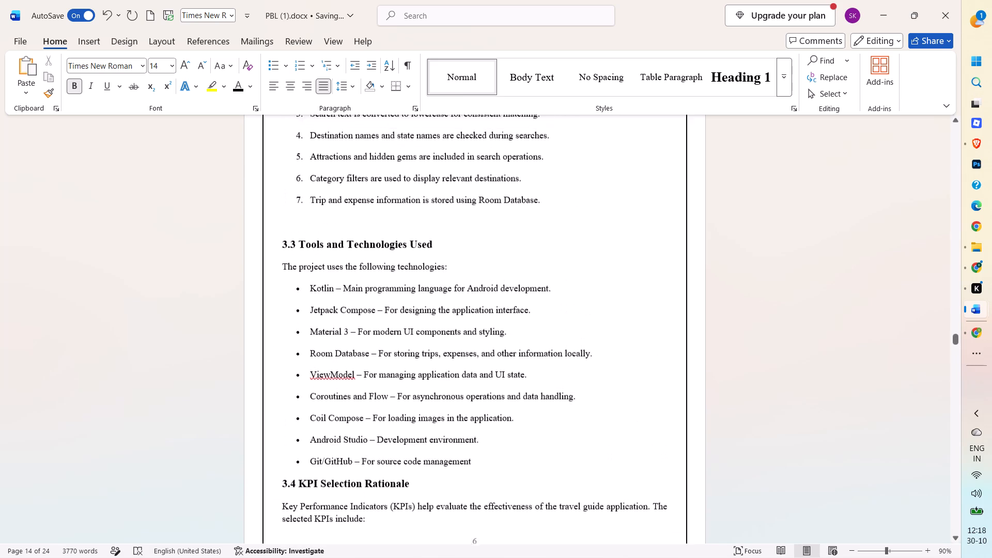
scroll(381, 304, "up", 20)
scroll(381, 304, "up", 20)
scroll(381, 304, "up", 9)
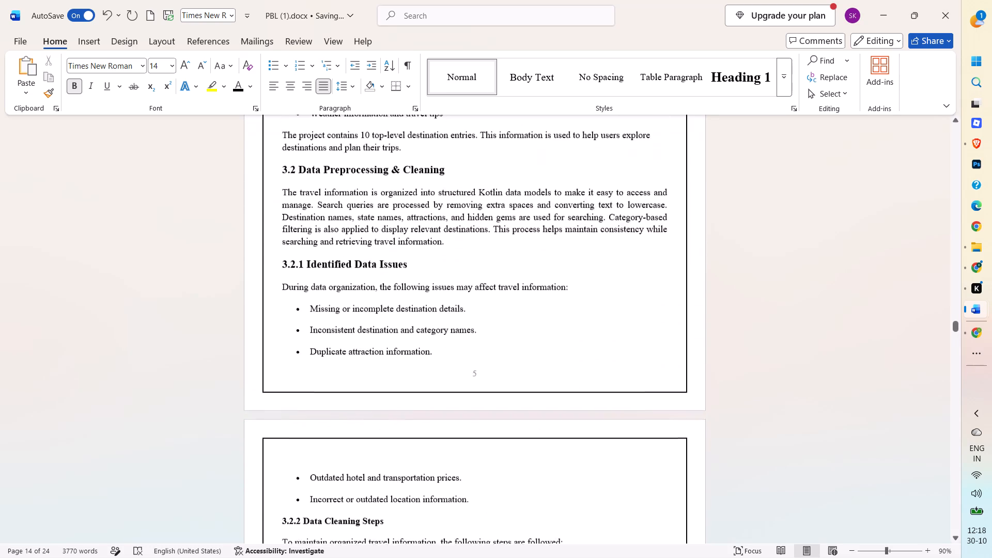
scroll(381, 304, "up", 20)
scroll(381, 304, "up", 20)
scroll(381, 304, "up", 9)
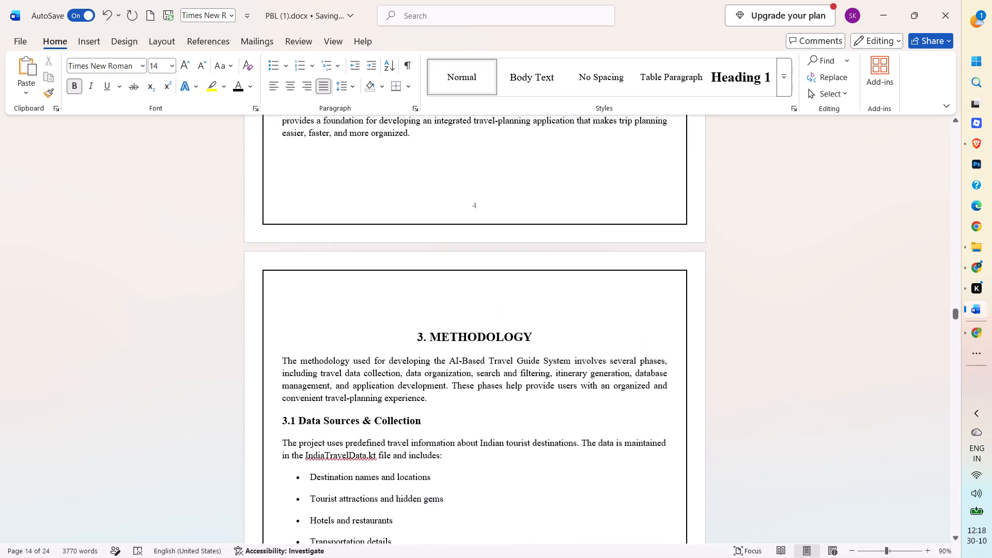
scroll(381, 304, "up", 20)
scroll(381, 304, "up", 5)
scroll(419, 417, "down", 5)
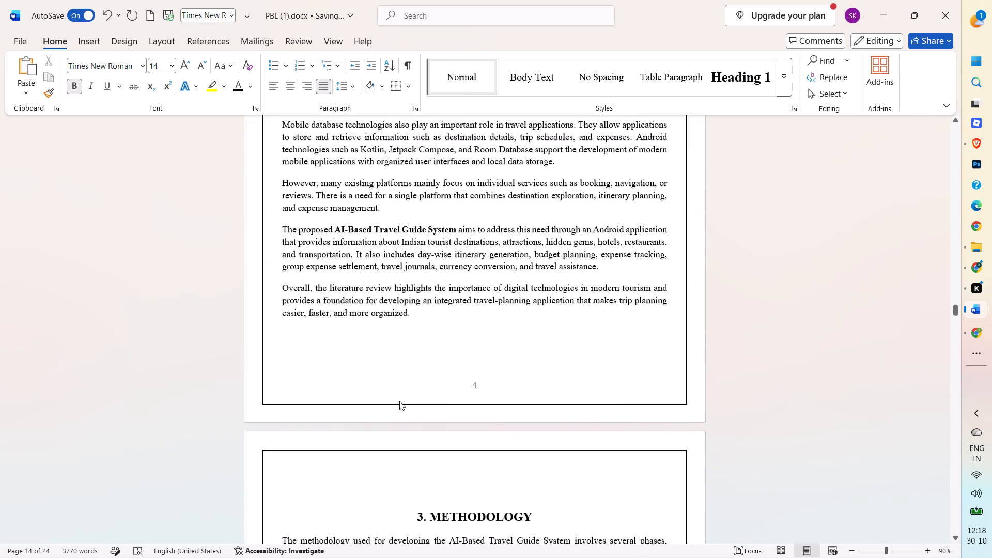
scroll(399, 401, "down", 9)
left_click(419, 407)
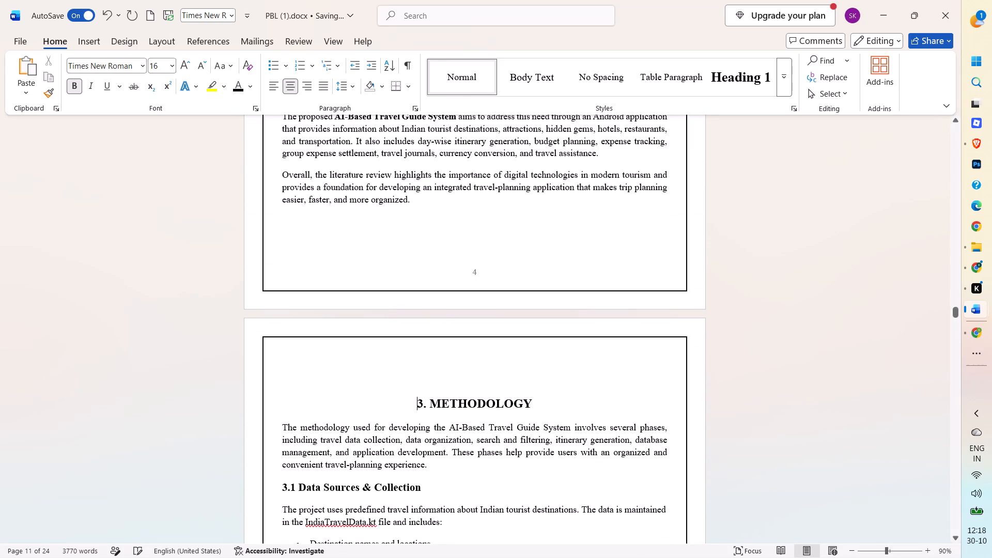
key("BackSpace")
key("BackSpace")
key("BackSpace")
key("BackSpace")
key("BackSpace")
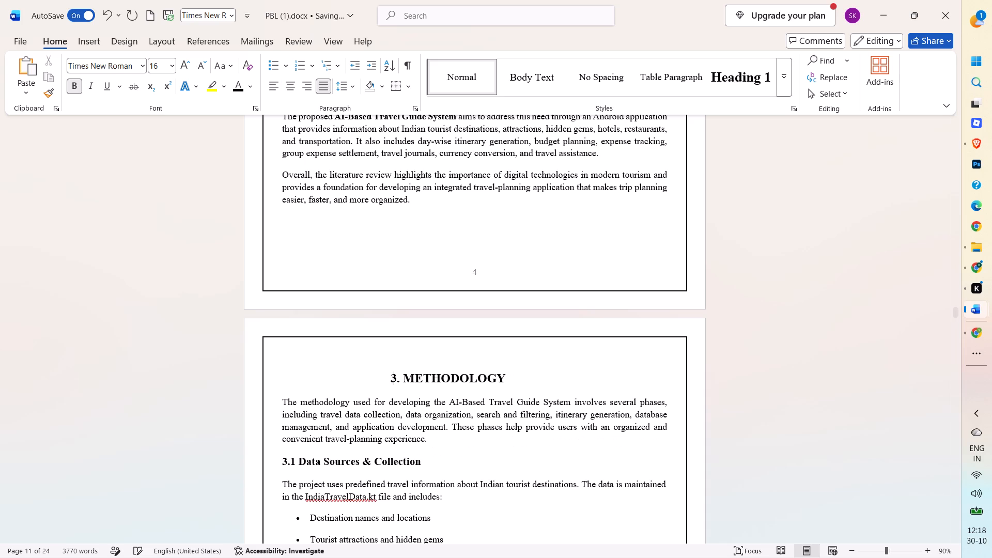
key("BackSpace")
key("BackSpace")
key("BackSpace")
key("BackSpace")
key("BackSpace")
key("BackSpace")
key("BackSpace")
key("BackSpace")
key("BackSpace")
key("BackSpace")
key("BackSpace")
key("BackSpace")
key("BackSpace")
key("BackSpace")
key("BackSpace")
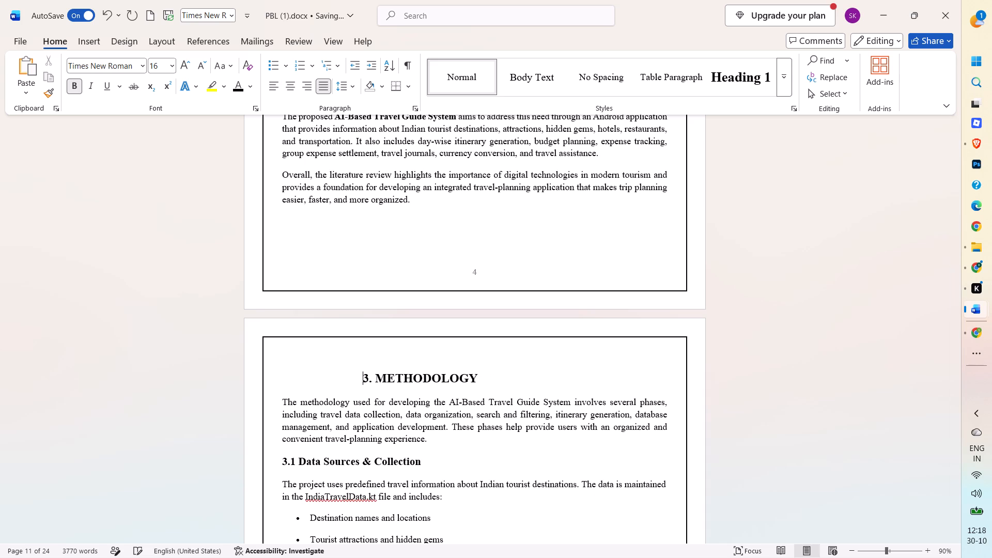
key("BackSpace")
key("BackSpace")
key("BackSpace")
key("BackSpace")
key("BackSpace")
key("BackSpace")
key("BackSpace")
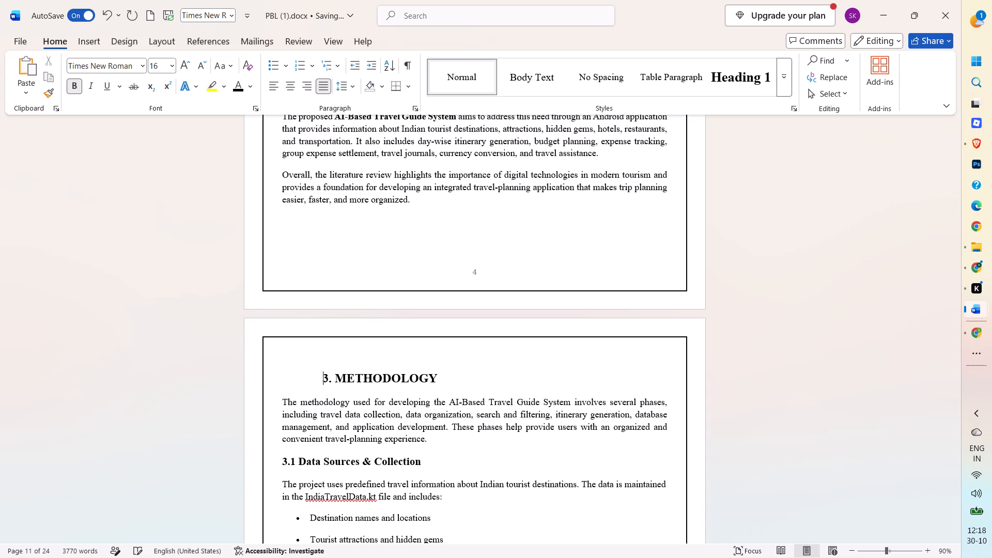
key("BackSpace")
key("BackSpace")
key("BackSpace")
key("BackSpace")
key("BackSpace")
key("BackSpace")
key("BackSpace")
key("BackSpace")
key("BackSpace")
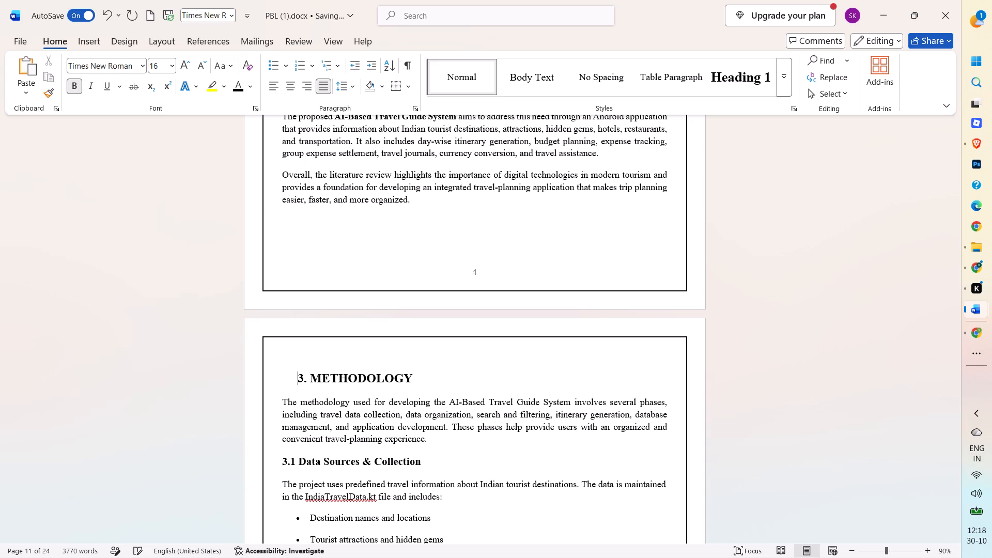
key("BackSpace")
key("BackSpace")
key("BackSpace")
key("BackSpace")
key("BackSpace")
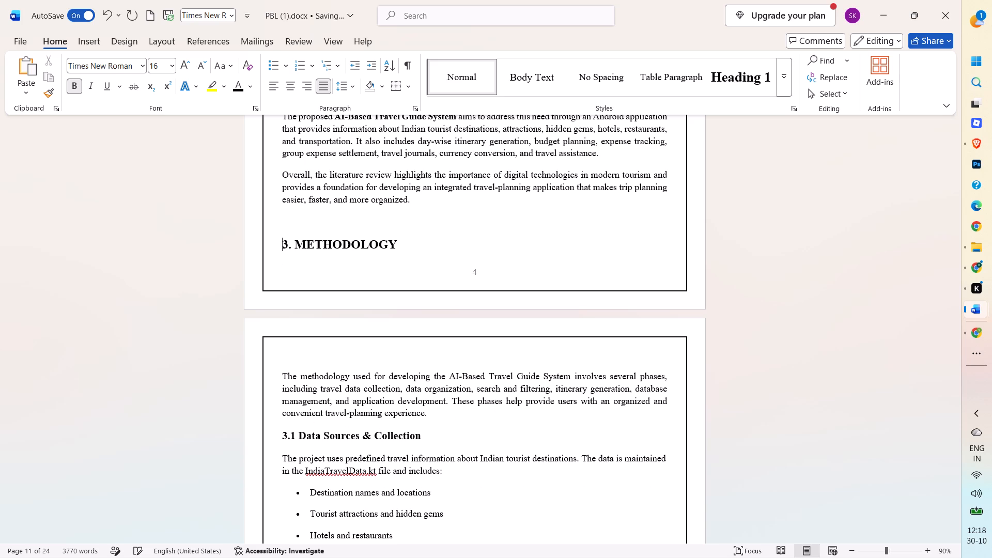
Push the "3. METHODOLOGY" heading to the top of the next page with one line break and center it.
key("Return")
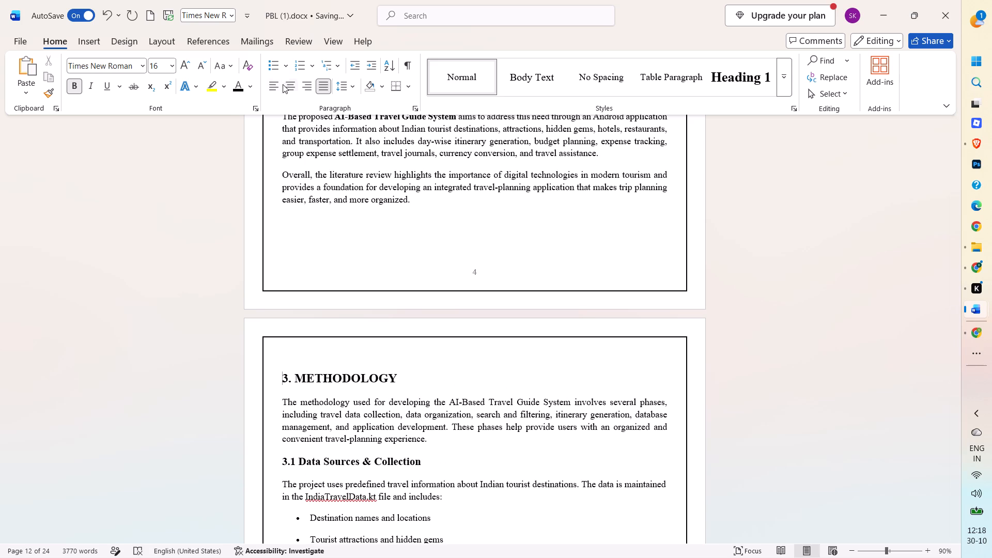
left_click(288, 84)
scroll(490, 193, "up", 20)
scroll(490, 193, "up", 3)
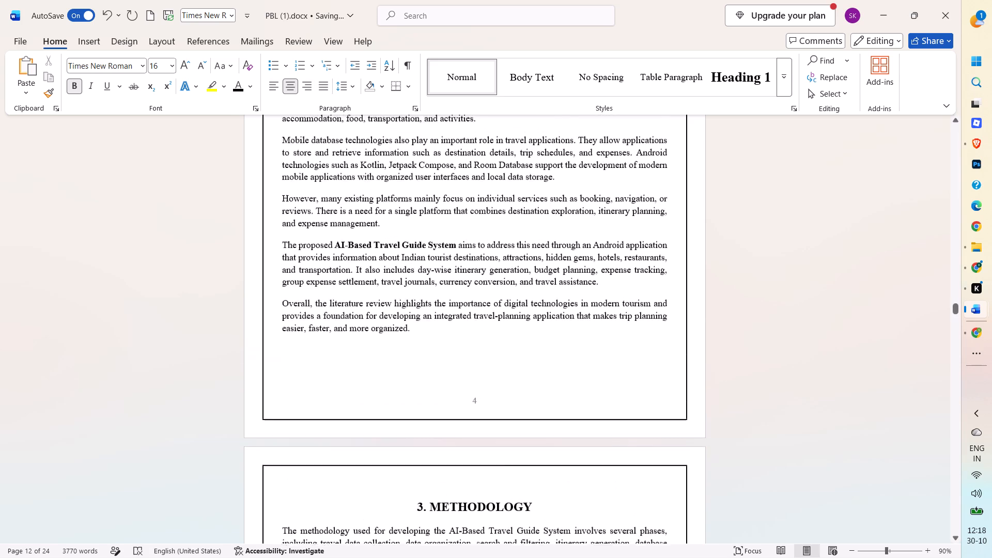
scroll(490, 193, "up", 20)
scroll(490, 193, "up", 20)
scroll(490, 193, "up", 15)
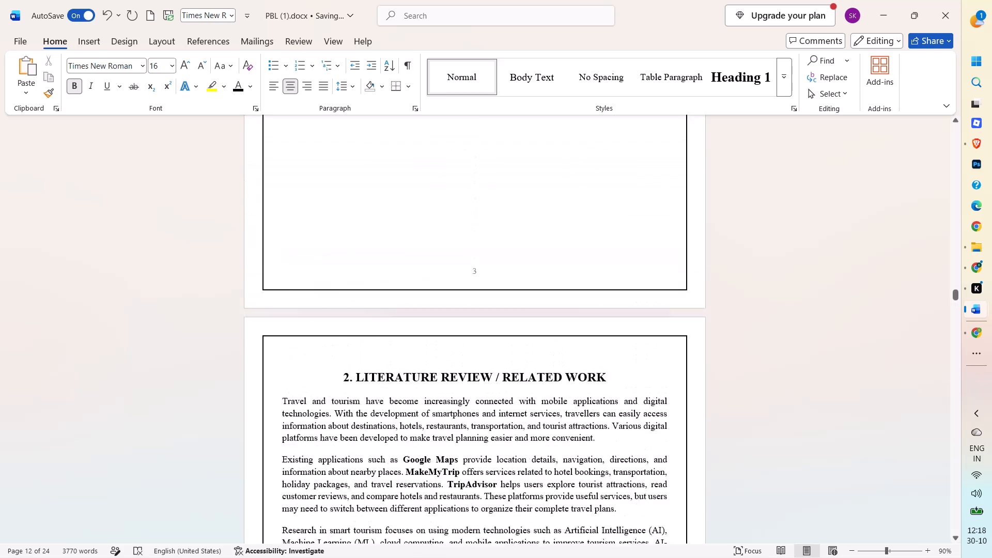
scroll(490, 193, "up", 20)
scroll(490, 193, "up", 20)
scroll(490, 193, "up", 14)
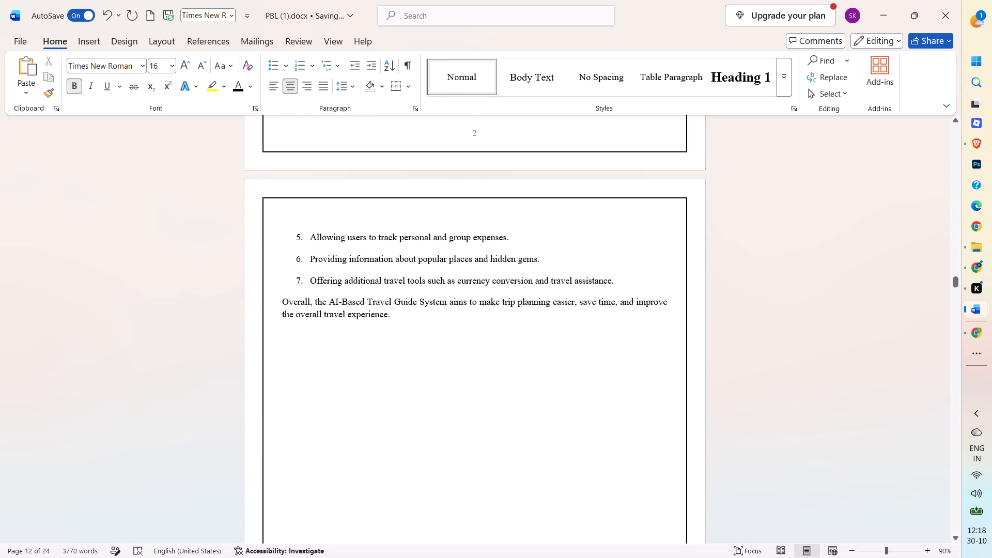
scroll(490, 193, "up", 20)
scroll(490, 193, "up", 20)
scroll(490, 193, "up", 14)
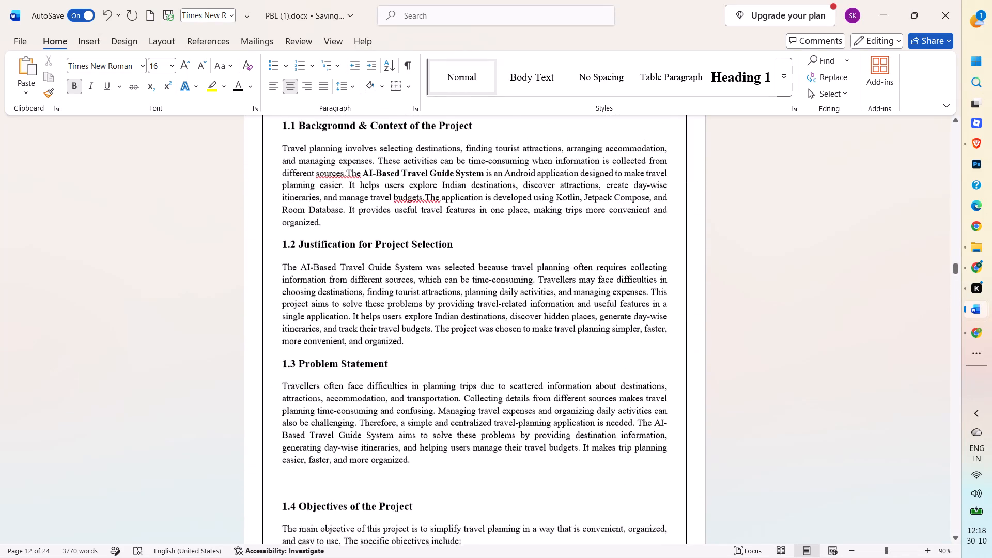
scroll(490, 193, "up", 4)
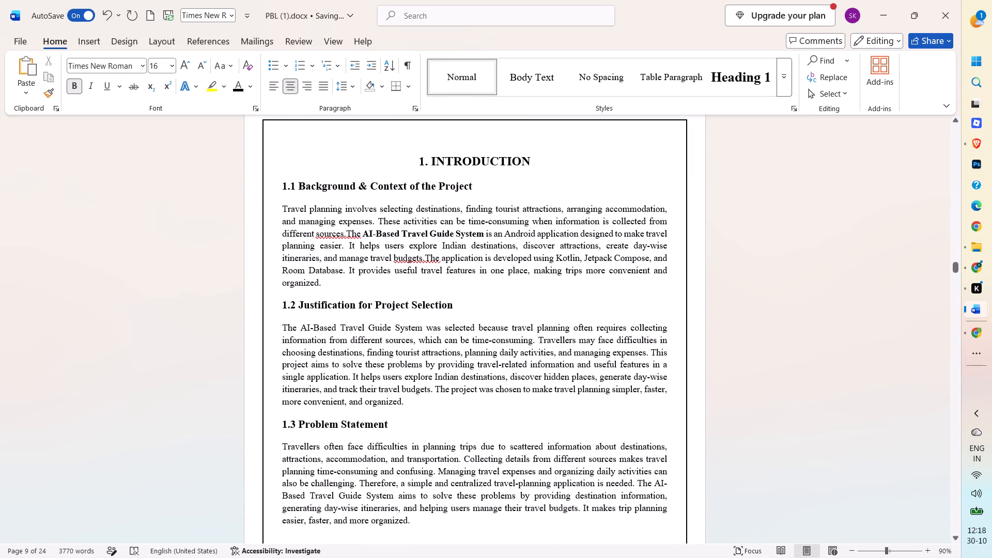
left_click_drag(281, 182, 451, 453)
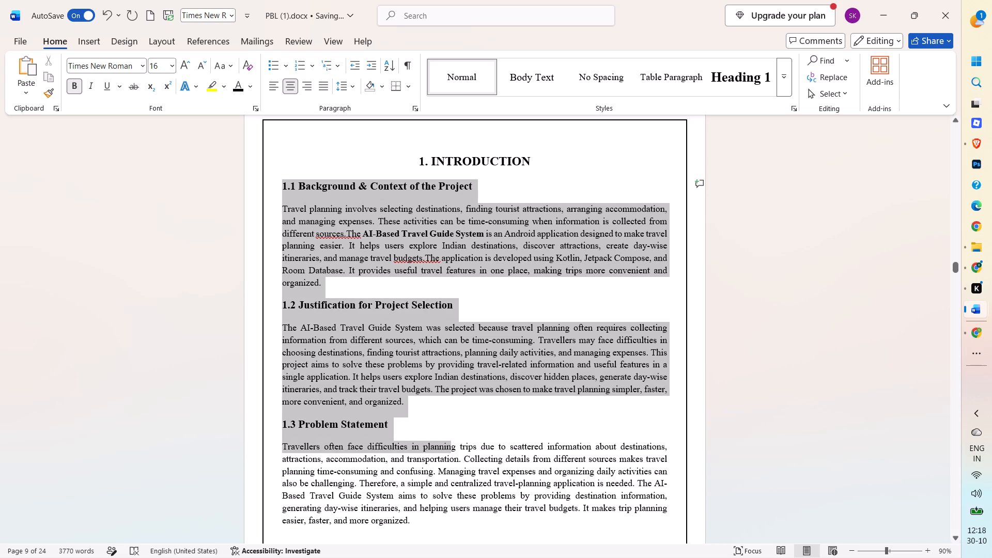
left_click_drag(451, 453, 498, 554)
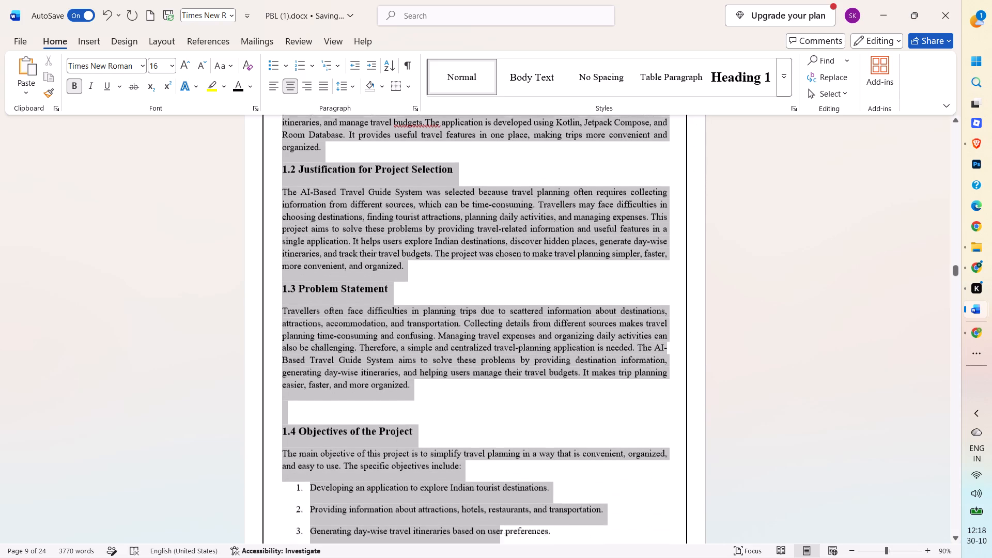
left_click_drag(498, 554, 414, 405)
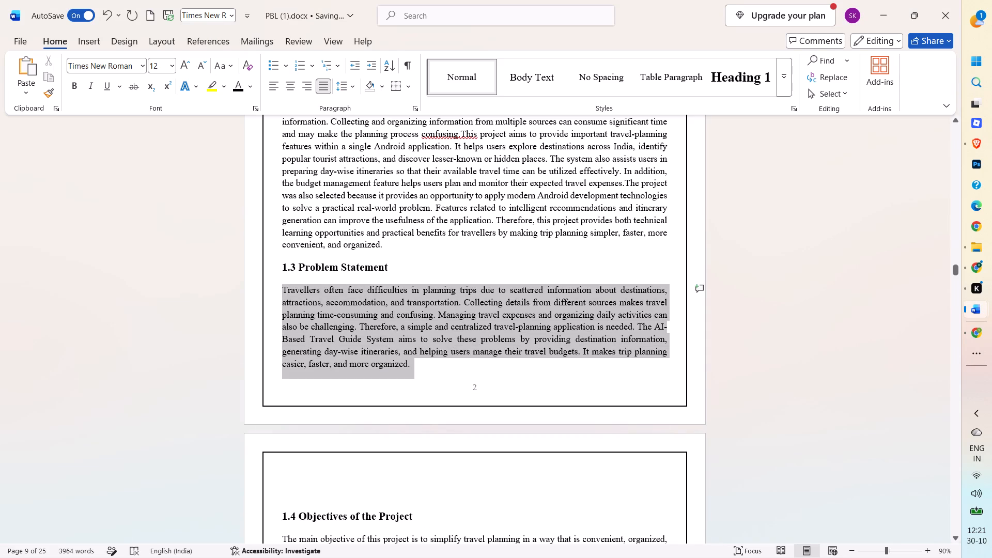
left_click_drag(420, 362, 419, 362)
key("ctrl+v")
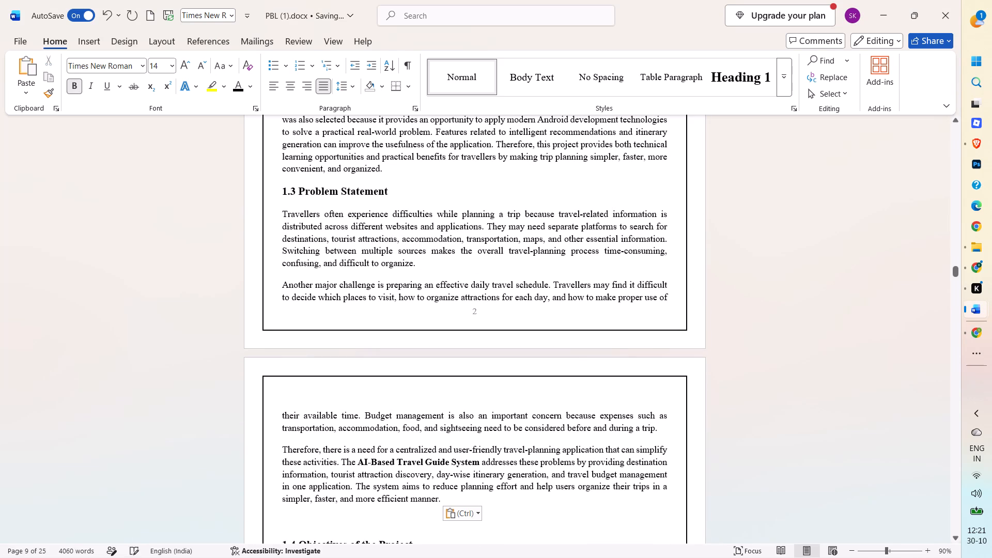
Join the three body paragraphs under 1.3 Problem Statement into a single paragraph.
left_click(427, 266)
key("Delete")
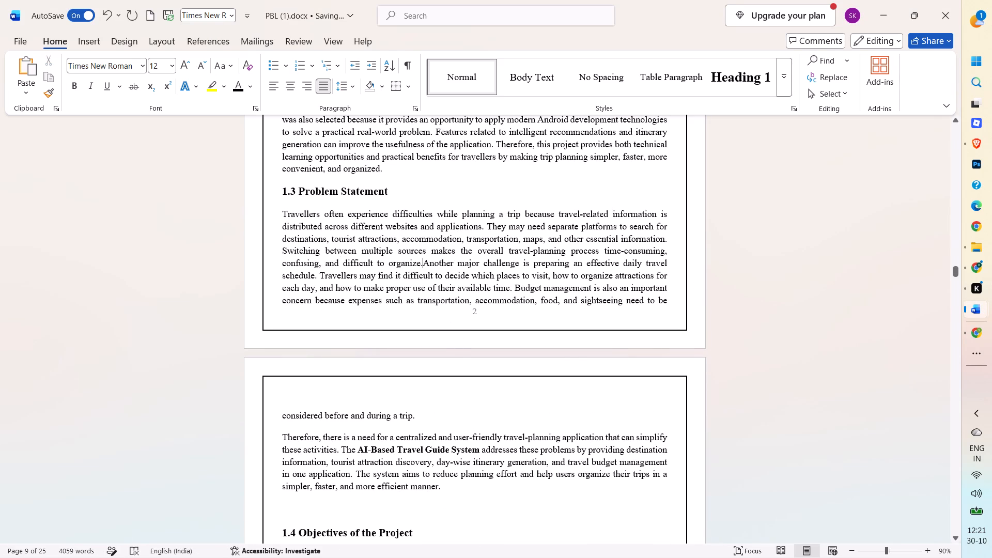
left_click(419, 417)
key("Delete")
Remove the blank line above the heading 1.4 Objectives of the Project.
scroll(441, 374, "down", 14)
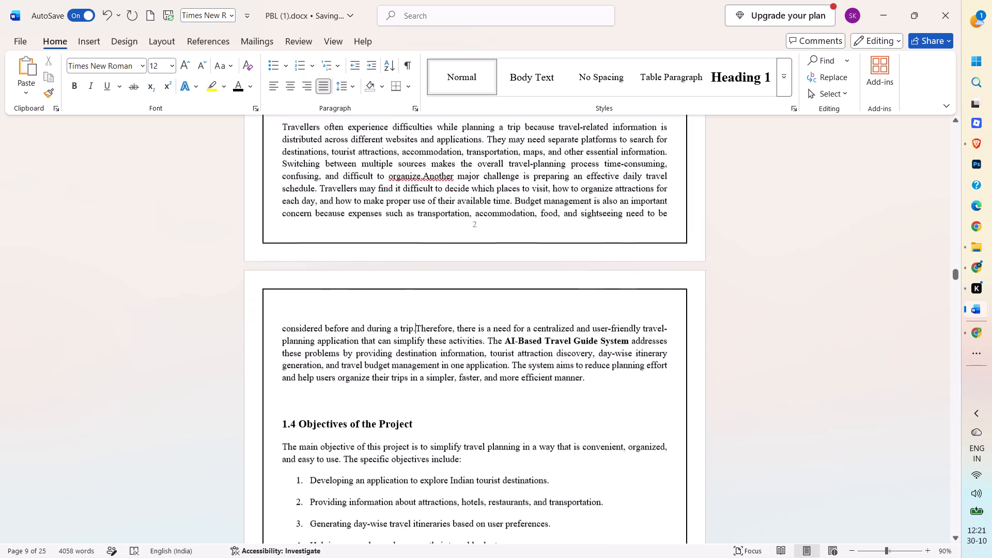
scroll(440, 366, "down", 20)
scroll(440, 366, "down", 9)
scroll(440, 360, "up", 20)
scroll(440, 360, "up", 9)
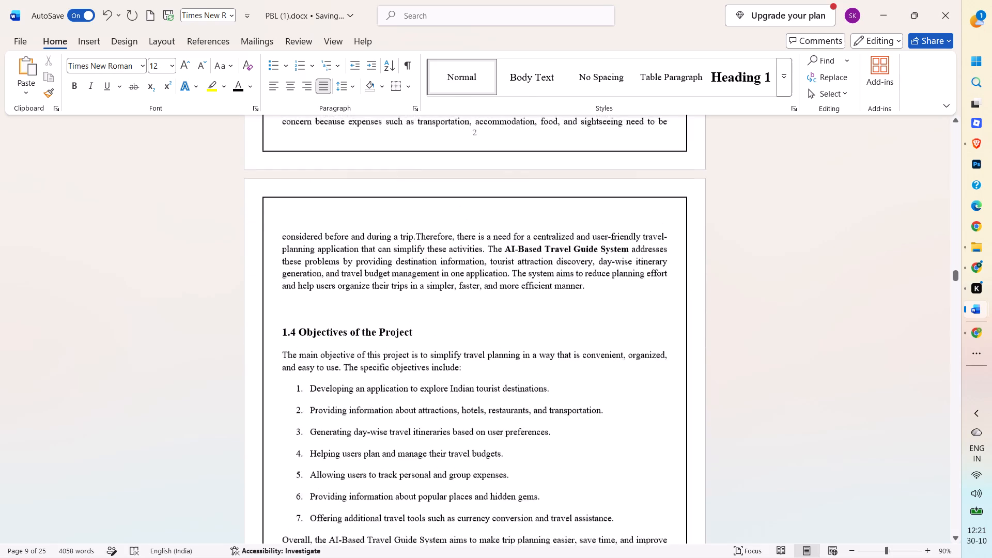
scroll(440, 360, "up", 20)
scroll(440, 360, "down", 13)
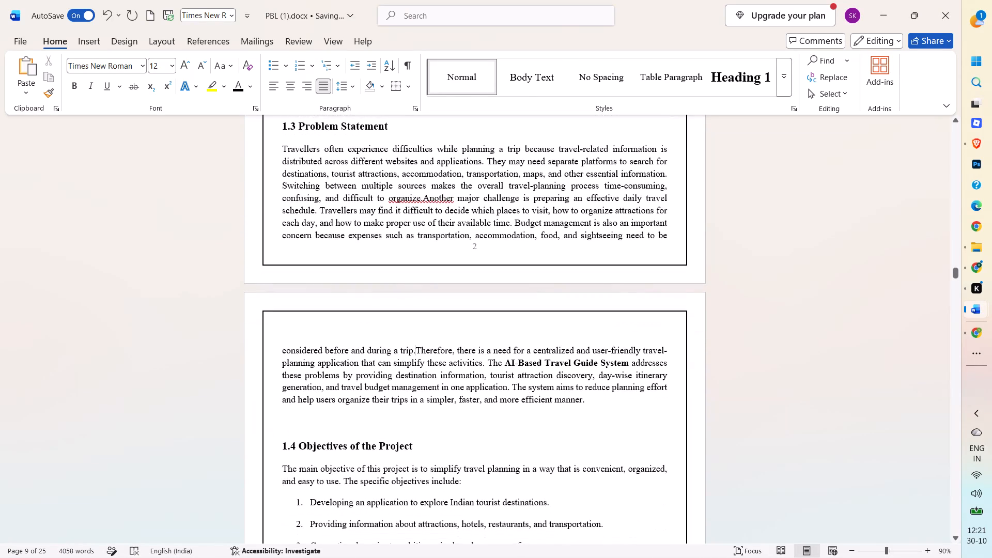
left_click(281, 444)
key("BackSpace")
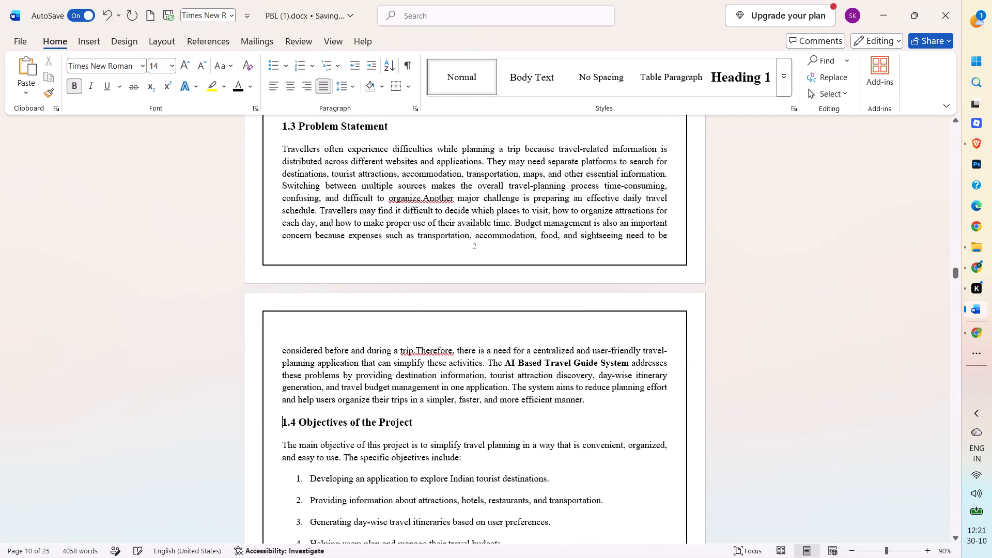
Remove the extra blank lines above the heading 2. LITERATURE REVIEW / RELATED WORK so it starts at the top of its page, and centre it.
scroll(398, 391, "down", 20)
scroll(398, 391, "down", 20)
scroll(398, 391, "down", 12)
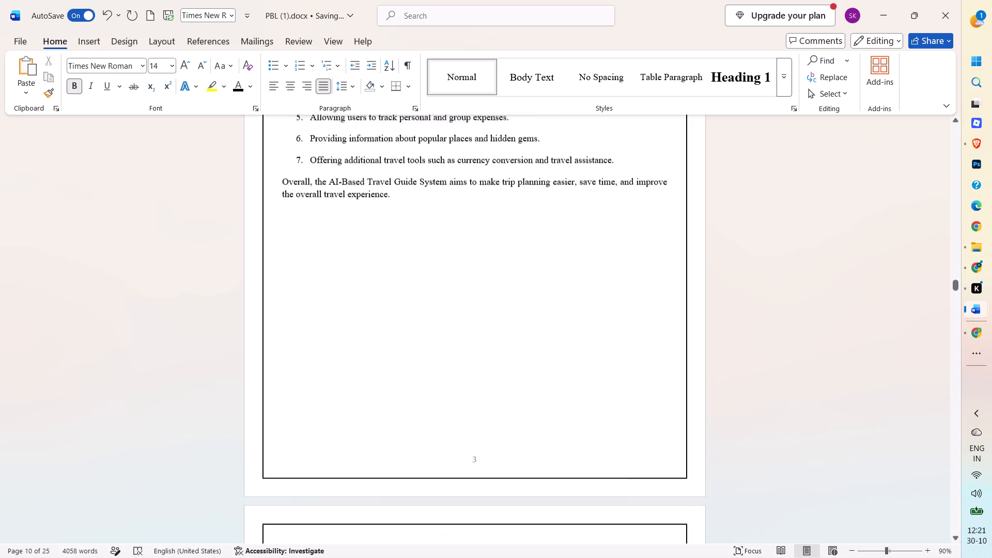
scroll(404, 382, "down", 20)
scroll(404, 382, "down", 18)
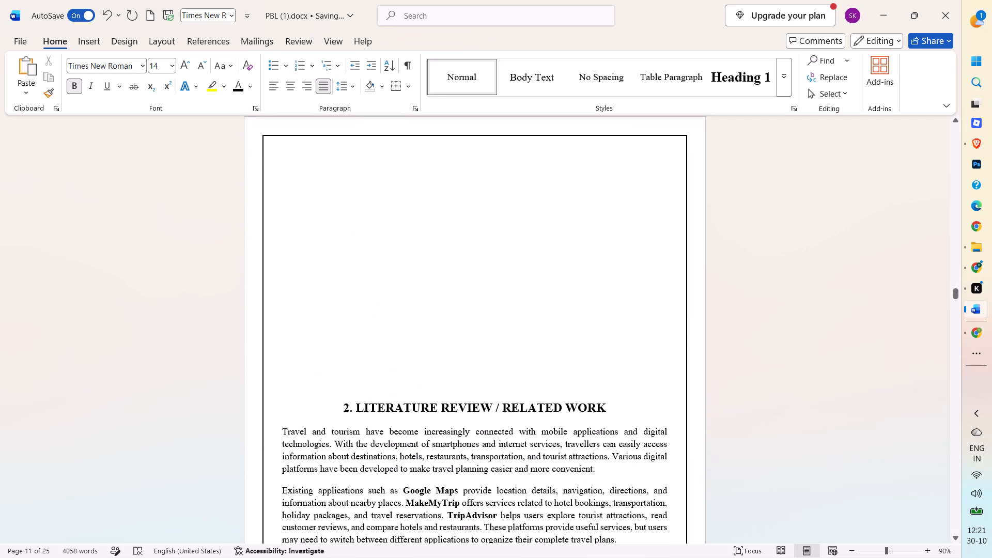
left_click(342, 414)
key("BackSpace")
key("BackSpace")
key("BackSpace")
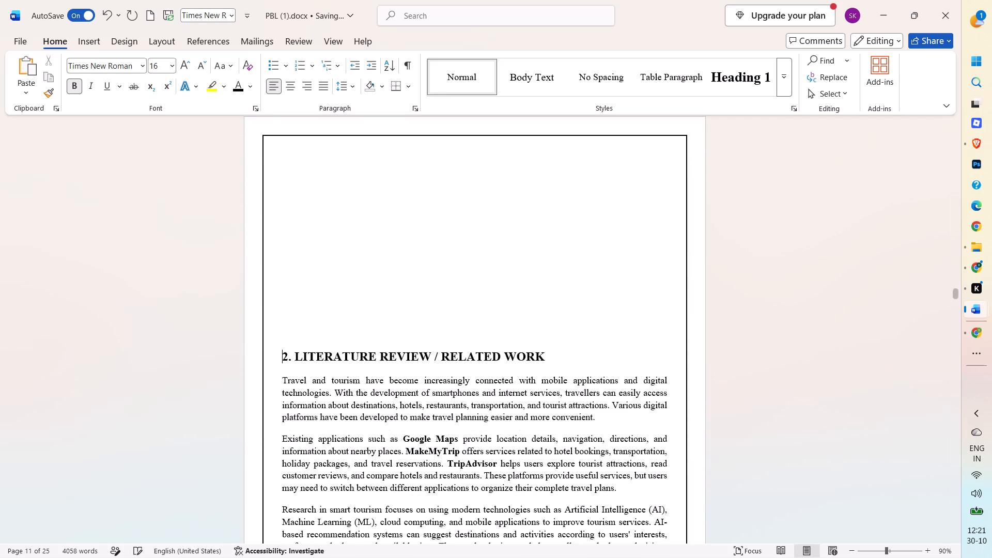
key("BackSpace")
key("BackSpace")
key("BackSpace")
key("BackSpace")
key("BackSpace")
key("BackSpace")
key("BackSpace")
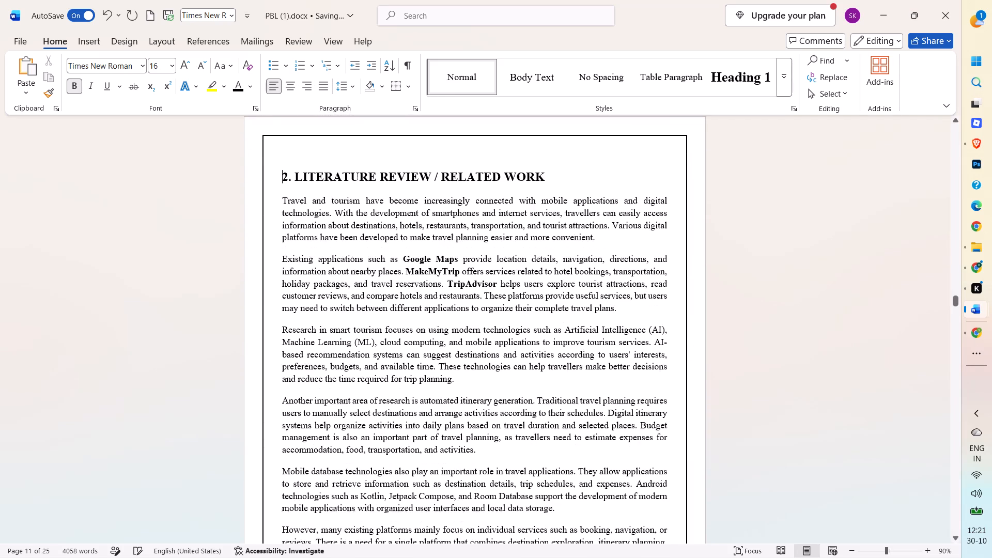
key("BackSpace")
key("Return")
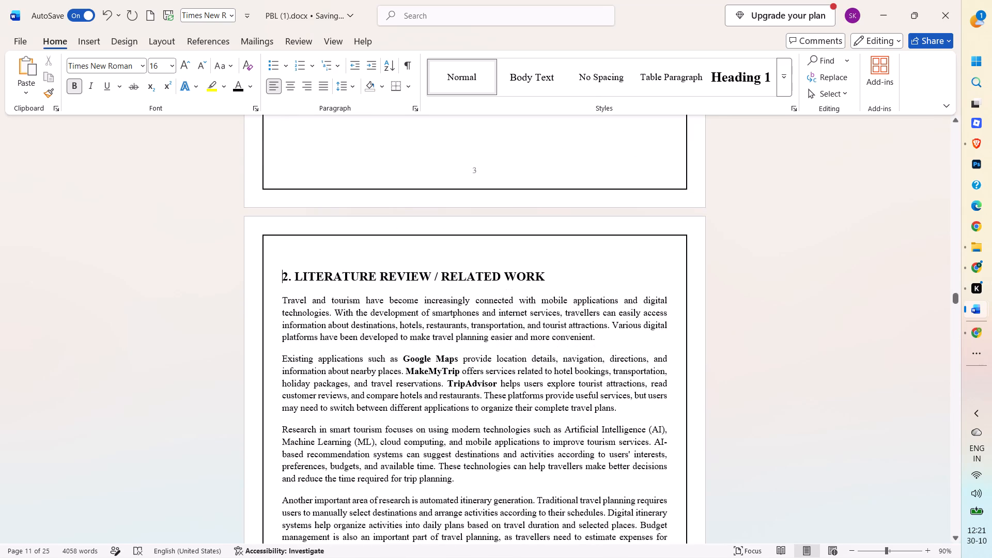
left_click(288, 87)
Move the heading 4. DATA ANALYSIS onto the next page, directly above section 4.1 Key Performance Indicators (KPIs).
scroll(427, 205, "down", 6)
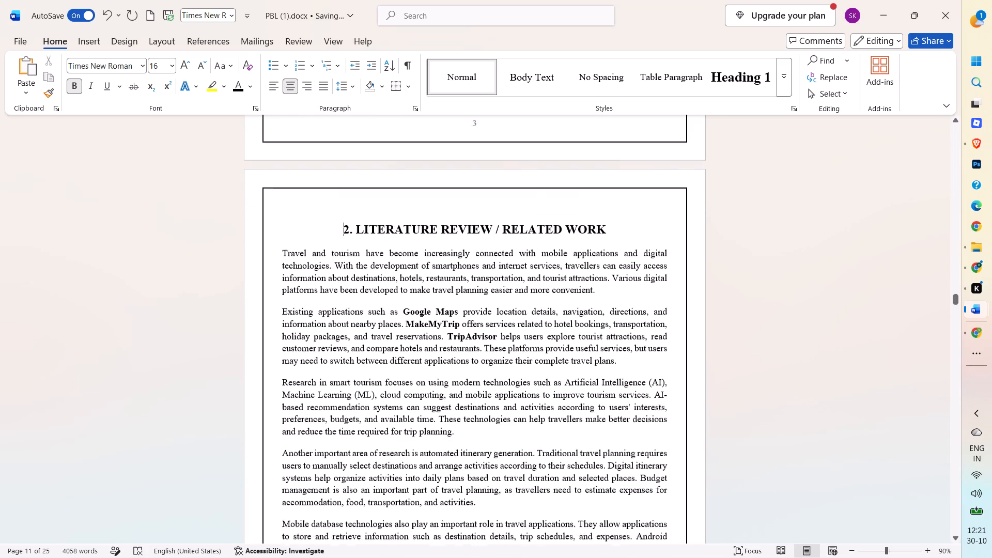
scroll(427, 205, "down", 11)
scroll(427, 205, "down", 20)
scroll(427, 205, "down", 5)
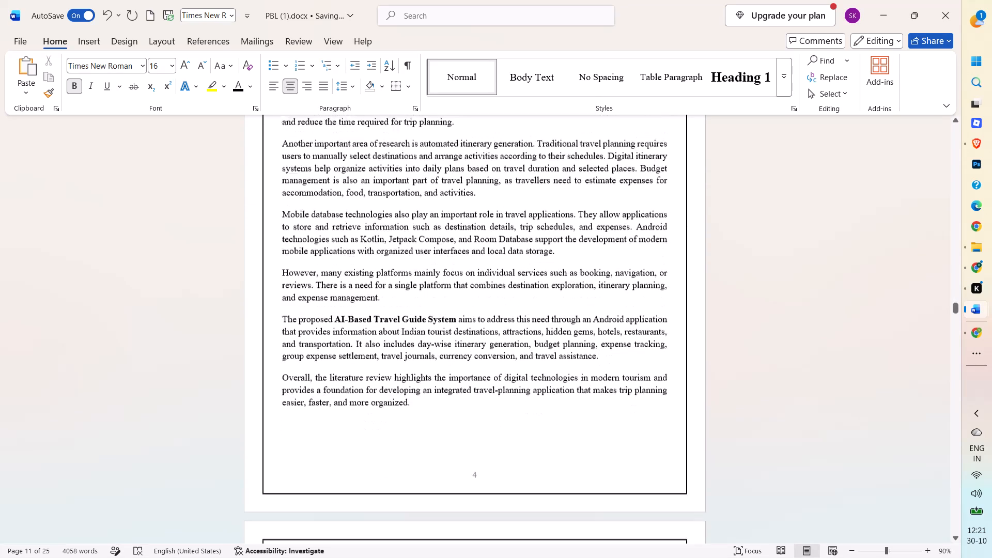
scroll(427, 205, "down", 20)
scroll(427, 205, "down", 20)
scroll(427, 205, "down", 11)
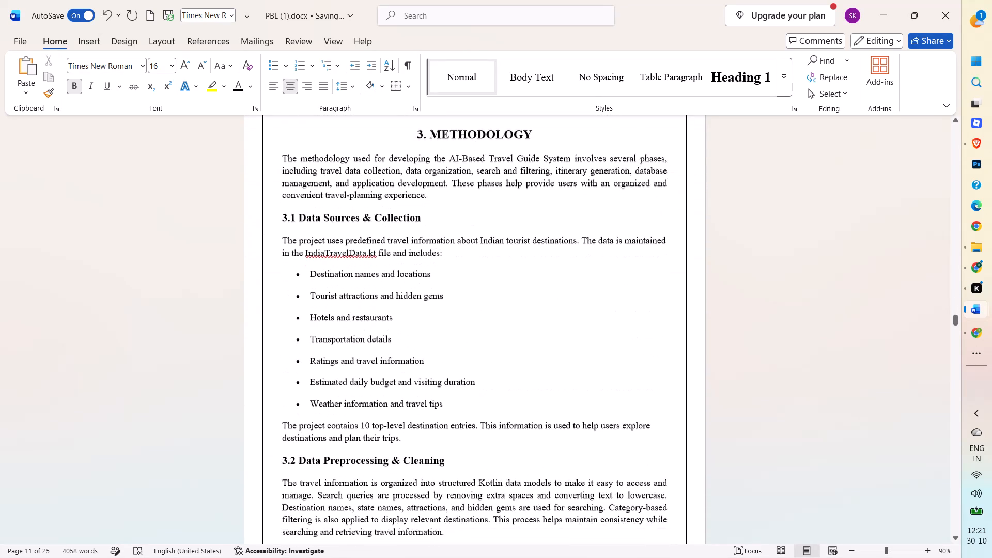
scroll(730, 185, "down", 3)
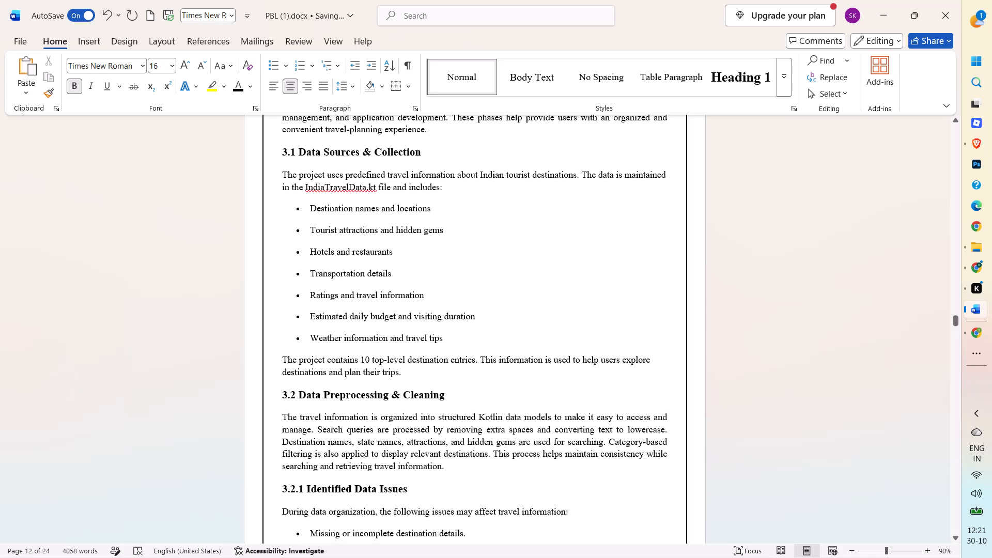
scroll(730, 185, "down", 13)
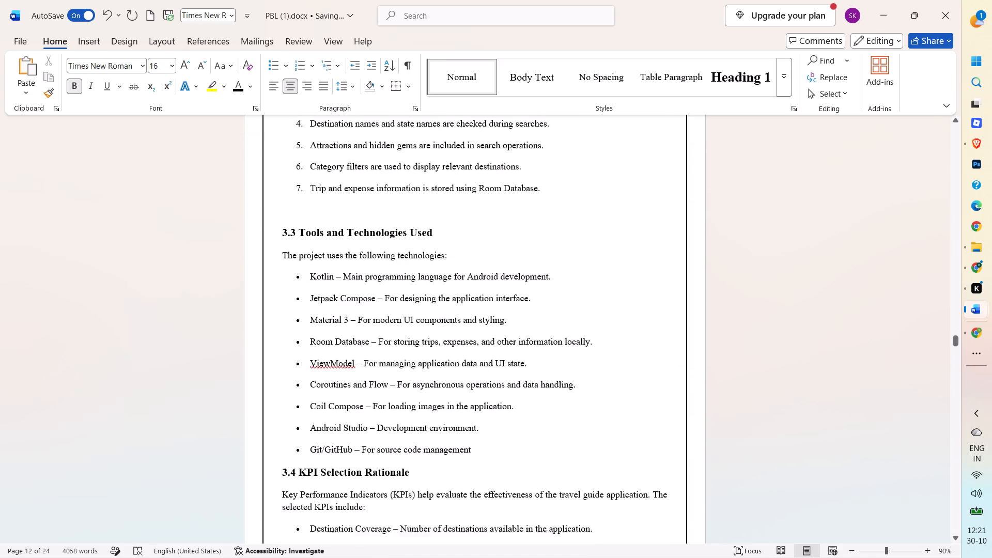
scroll(730, 185, "down", 17)
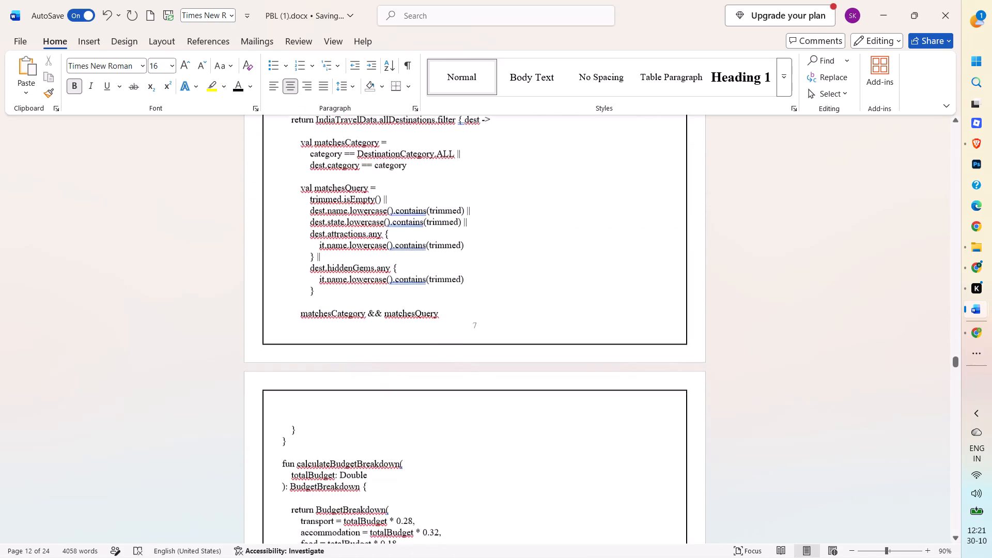
scroll(730, 185, "down", 8)
scroll(730, 185, "up", 4)
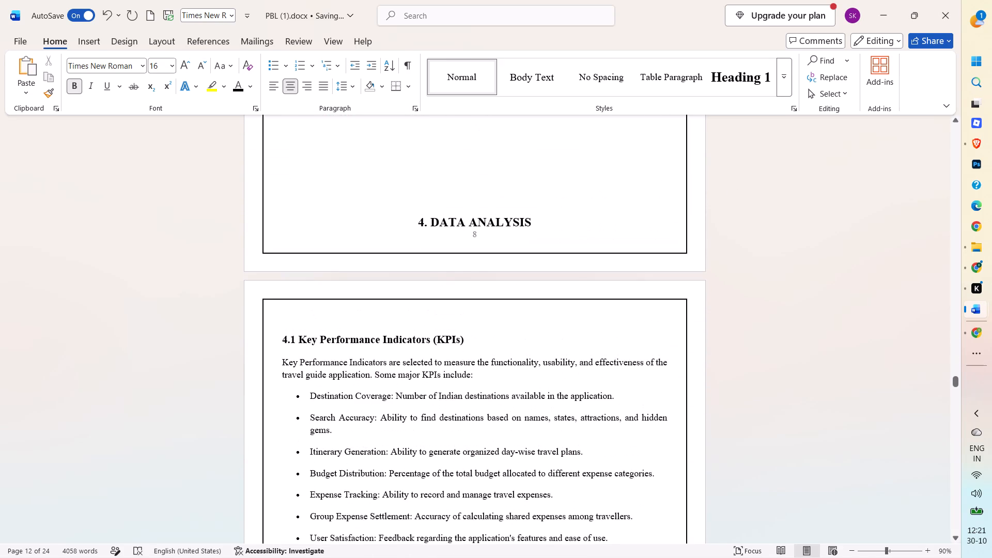
left_click(418, 225)
key("Return")
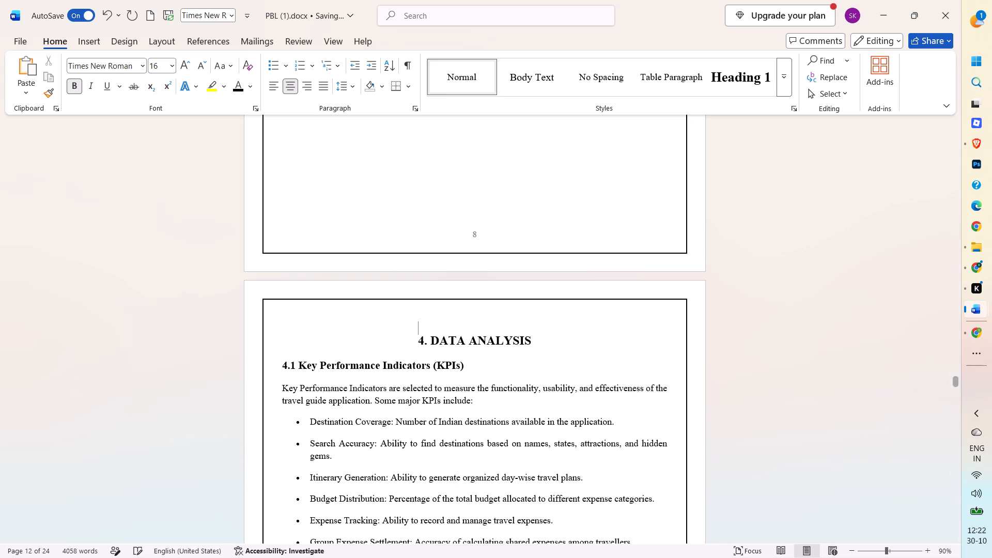
Remove the extra blank line above the heading 5. RESULTS & INTERPRETATION, keeping the heading on its own page.
scroll(483, 213, "down", 16)
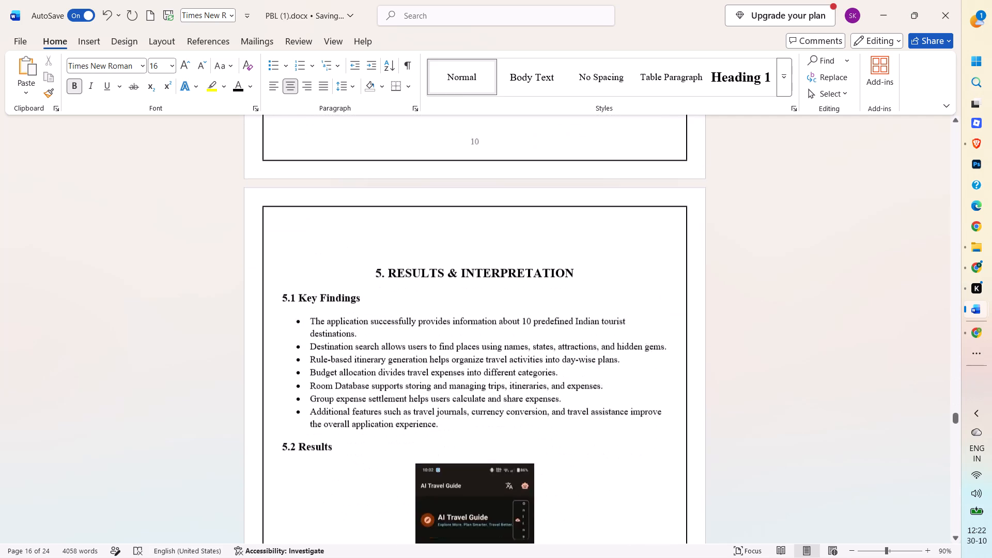
left_click(372, 260)
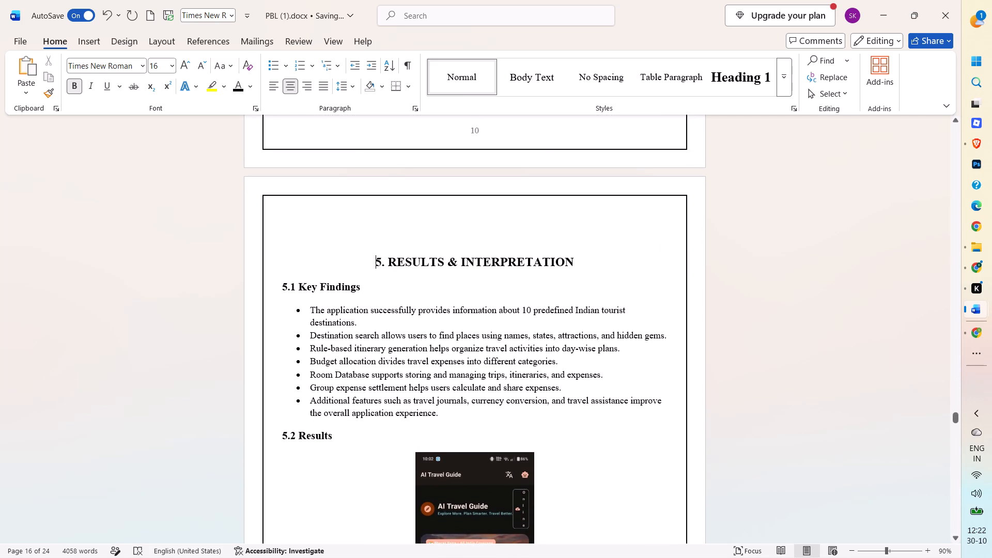
key("BackSpace")
key("BackSpace")
key("Return")
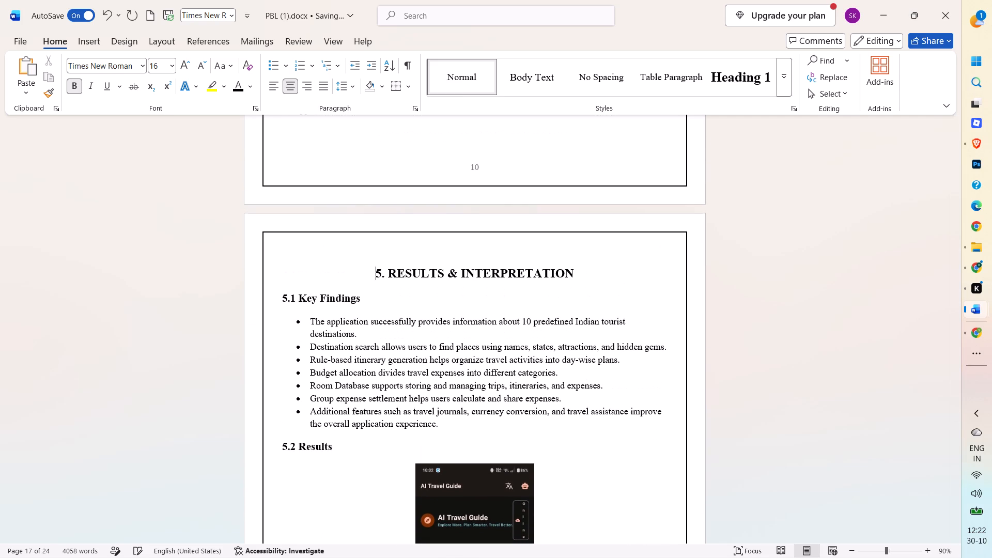
Remove the blank lines above the heading REFERENCES so it sits at the top of the last page.
scroll(433, 249, "up", 5)
scroll(433, 249, "down", 18)
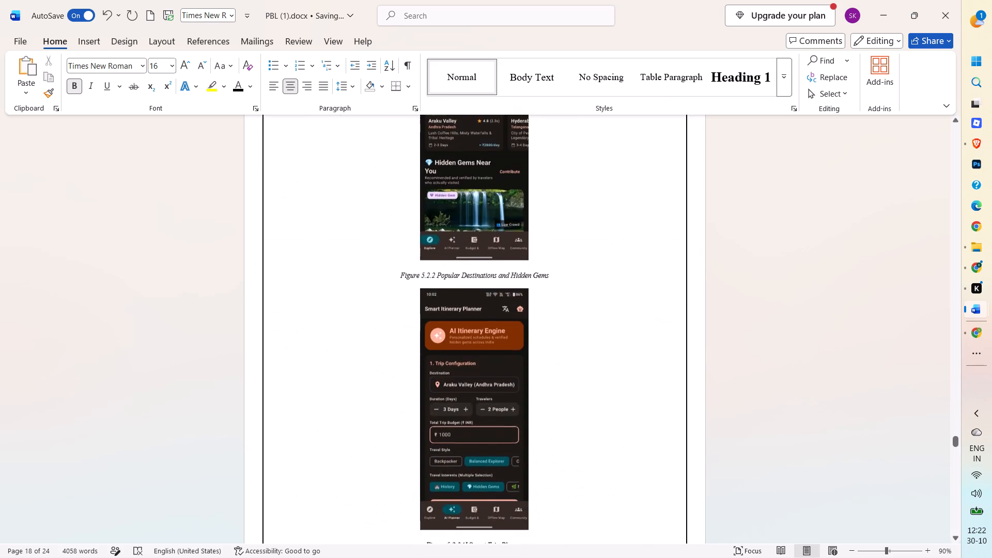
scroll(433, 249, "down", 12)
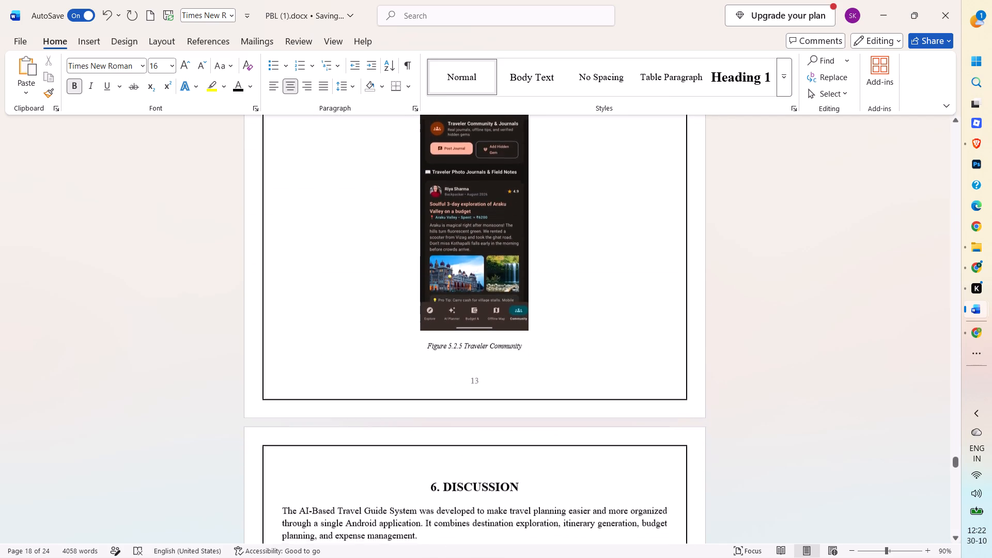
scroll(433, 249, "down", 20)
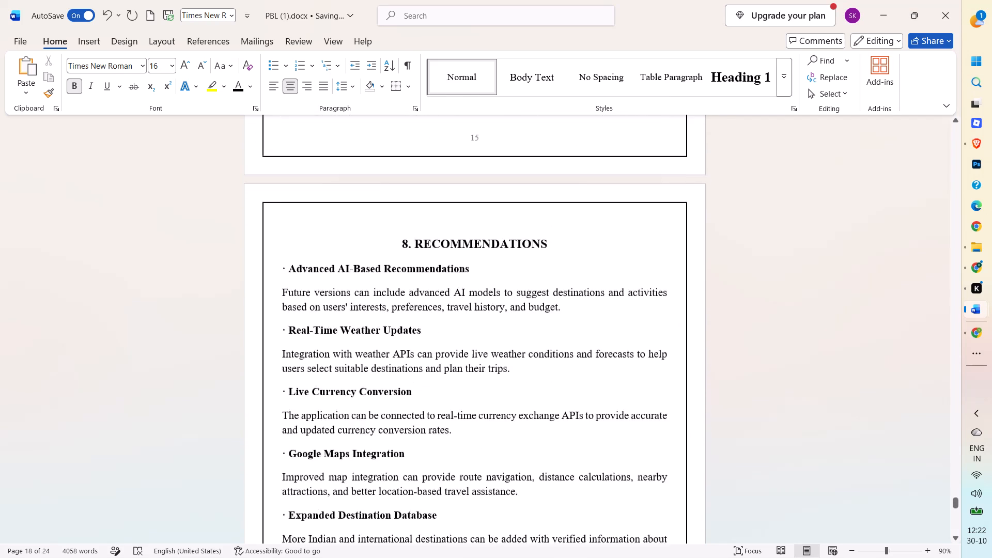
scroll(433, 249, "down", 8)
scroll(433, 249, "up", 9)
scroll(410, 269, "down", 3)
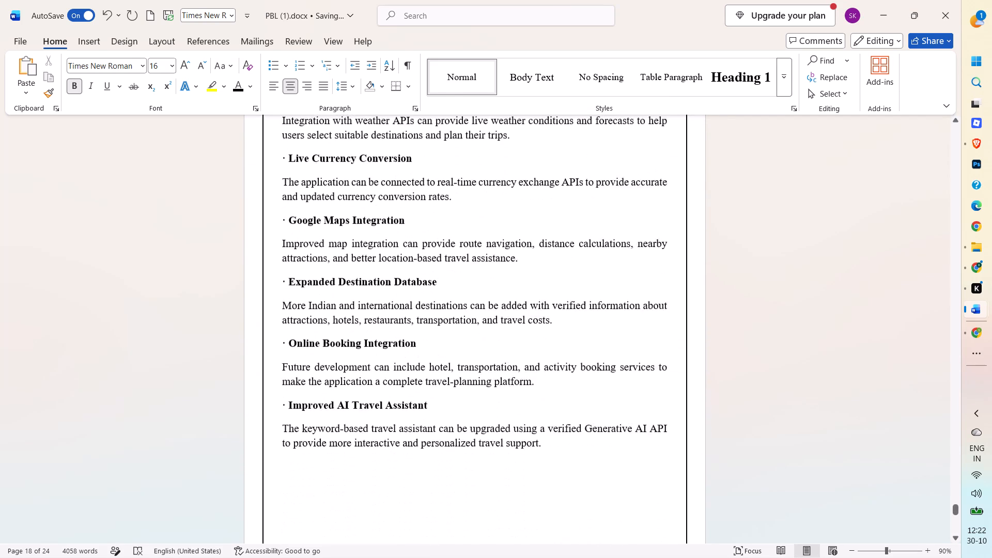
scroll(423, 278, "down", 6)
left_click(414, 346)
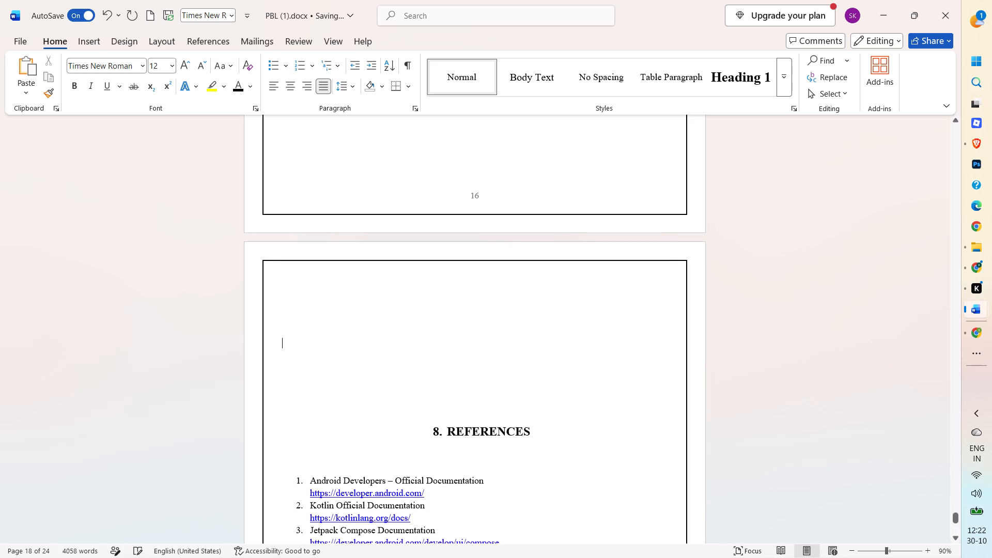
key("Delete")
key("Delete")
key("Delete")
key("Delete")
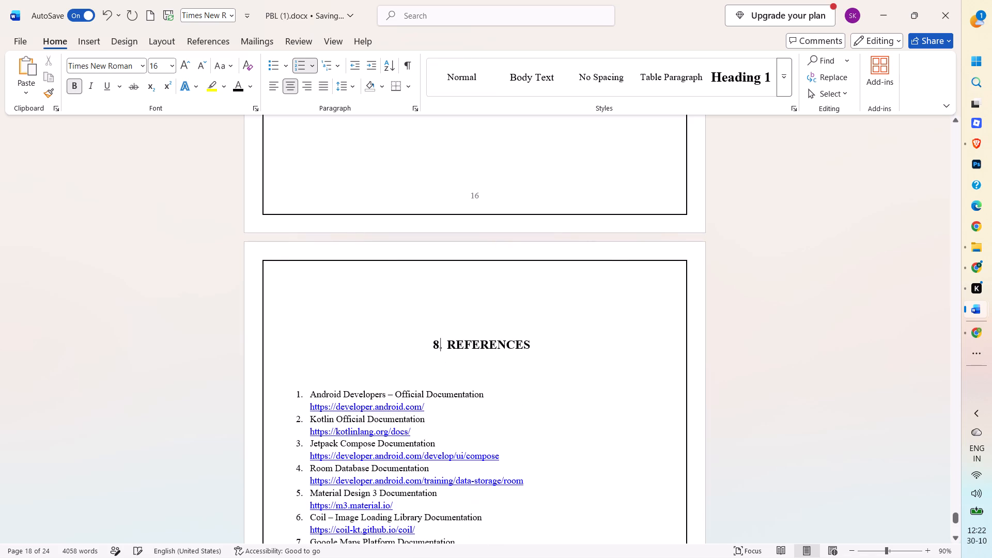
left_click(415, 303)
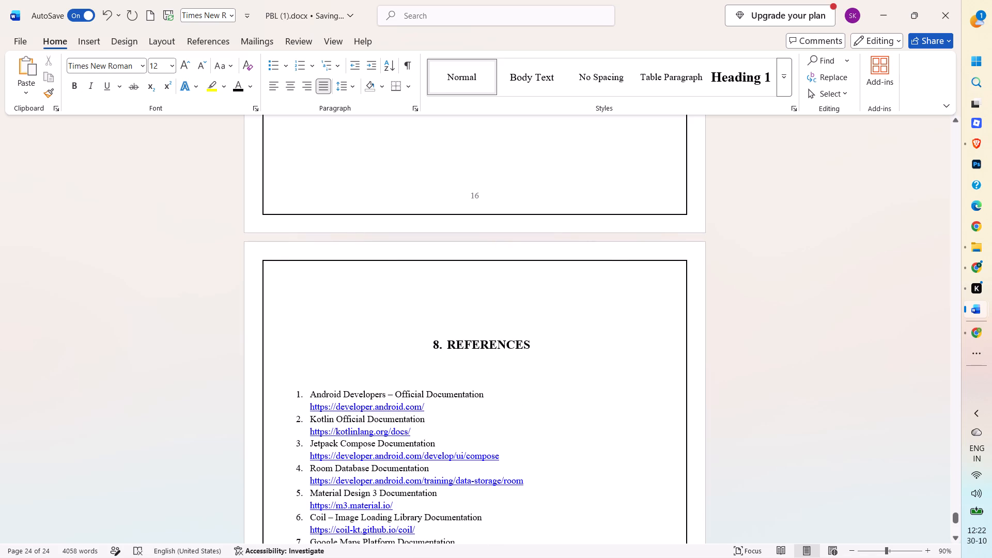
key("Delete")
key("Delete")
In the table of contents, set the page number of REFERENCES to 17 and of RECOMMENDATIONS to 16.
scroll(481, 333, "down", 18)
scroll(476, 322, "down", 20)
scroll(476, 322, "down", 15)
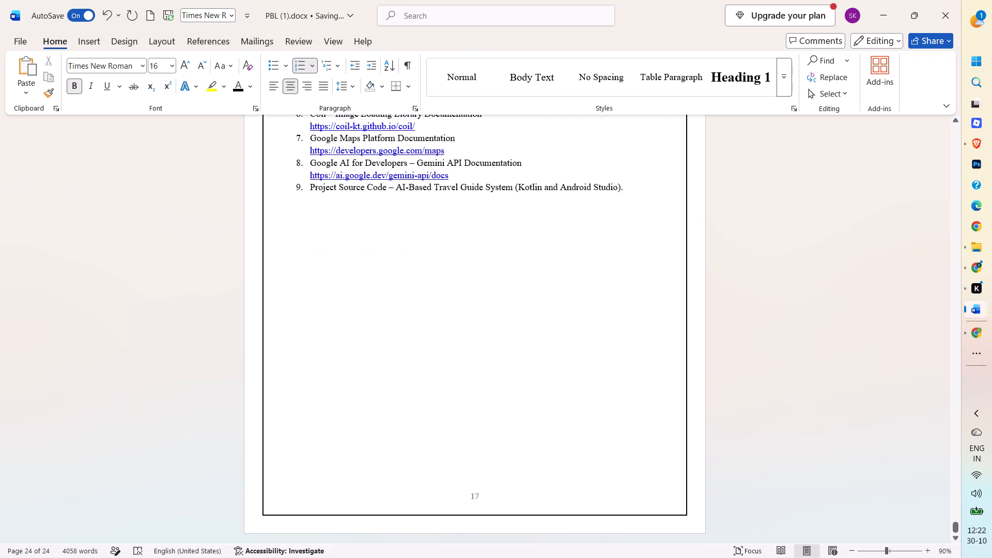
scroll(478, 313, "down", 5)
scroll(478, 313, "up", 7)
left_click_drag(954, 525, 952, 515)
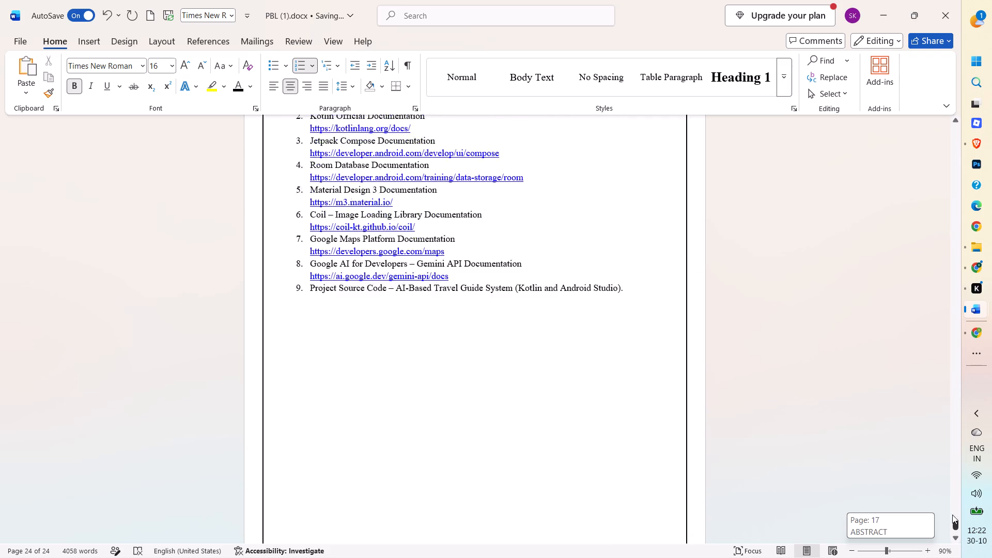
left_click_drag(952, 515, 978, 165)
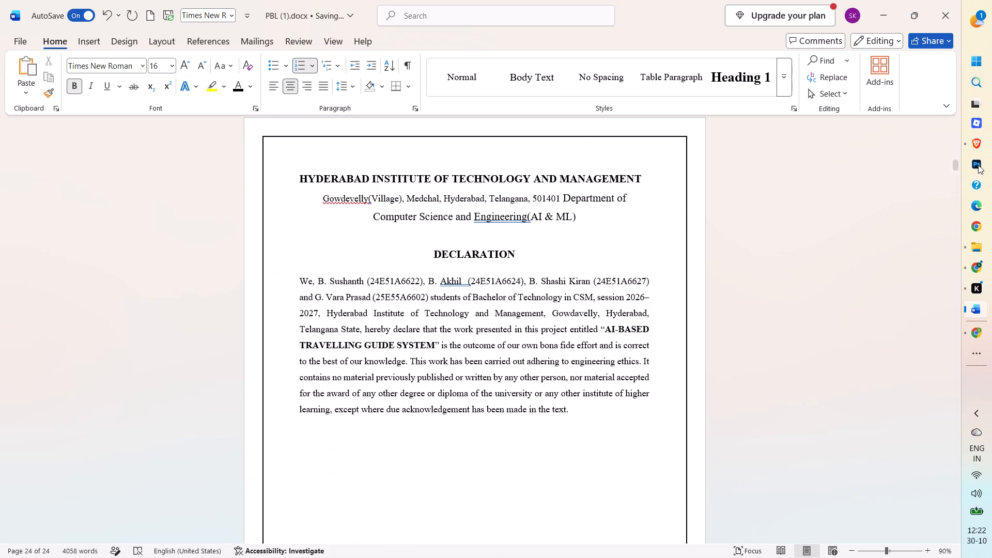
scroll(721, 271, "down", 20)
scroll(721, 271, "down", 20)
scroll(721, 271, "down", 3)
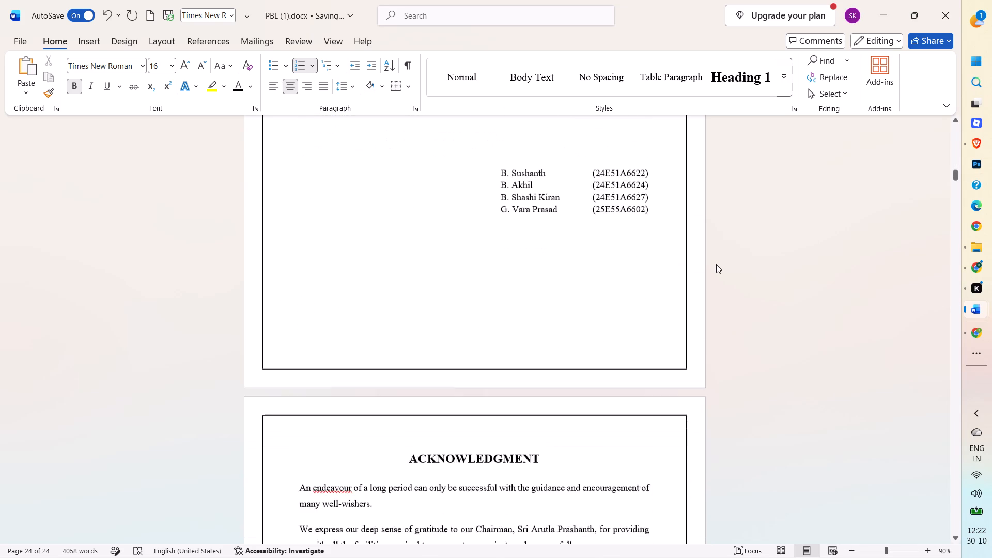
scroll(716, 264, "down", 20)
scroll(716, 264, "down", 10)
scroll(716, 263, "down", 15)
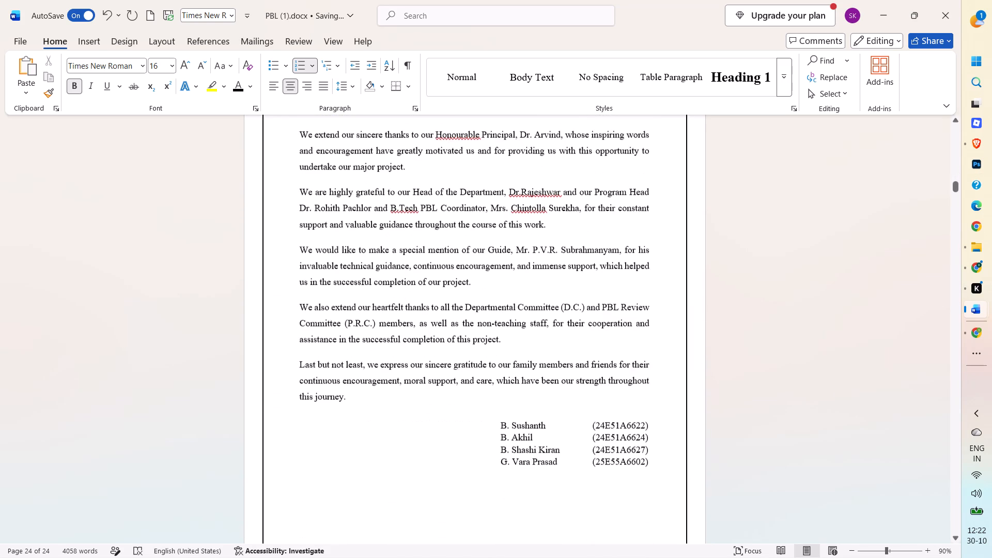
scroll(717, 261, "down", 20)
scroll(717, 261, "down", 20)
scroll(717, 261, "down", 14)
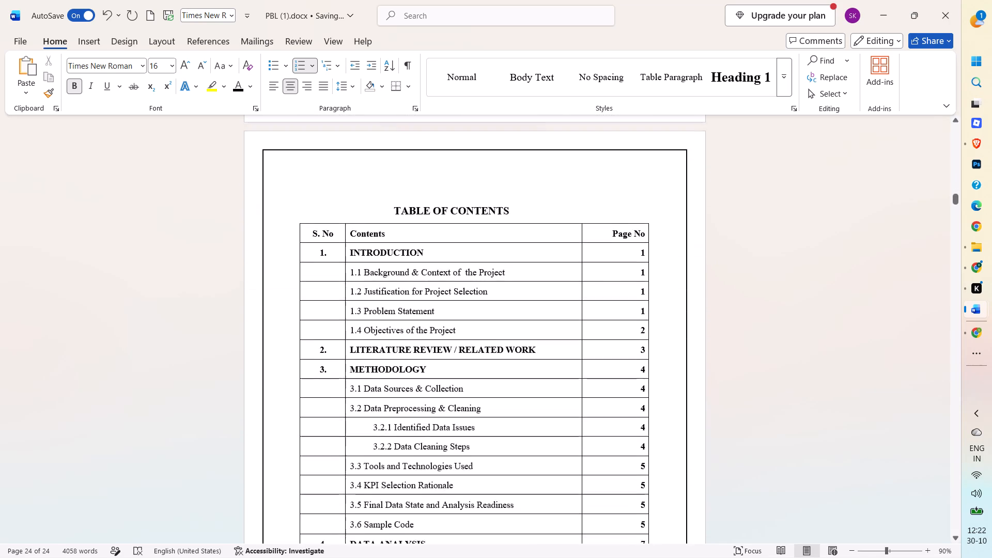
scroll(719, 259, "down", 20)
scroll(719, 259, "down", 20)
scroll(719, 259, "down", 13)
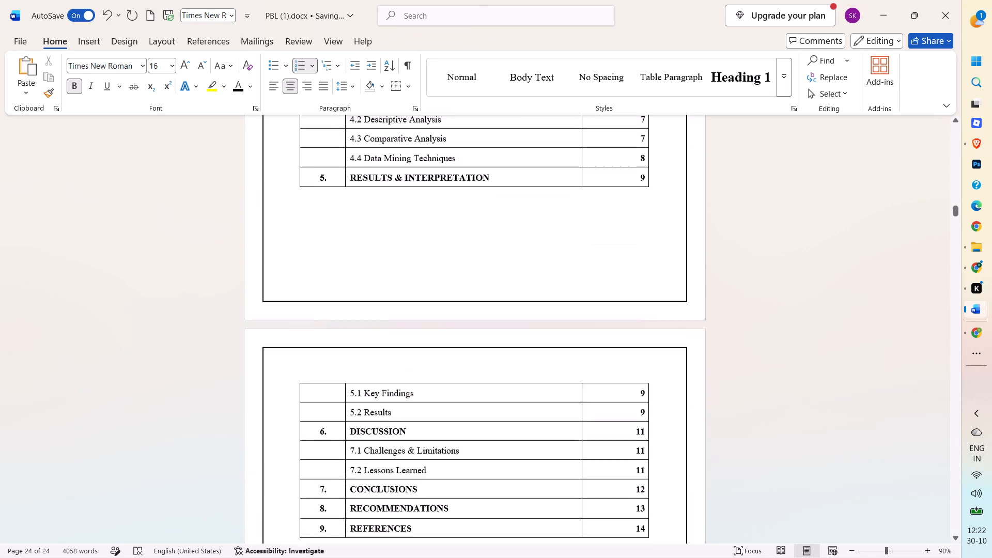
scroll(719, 259, "down", 20)
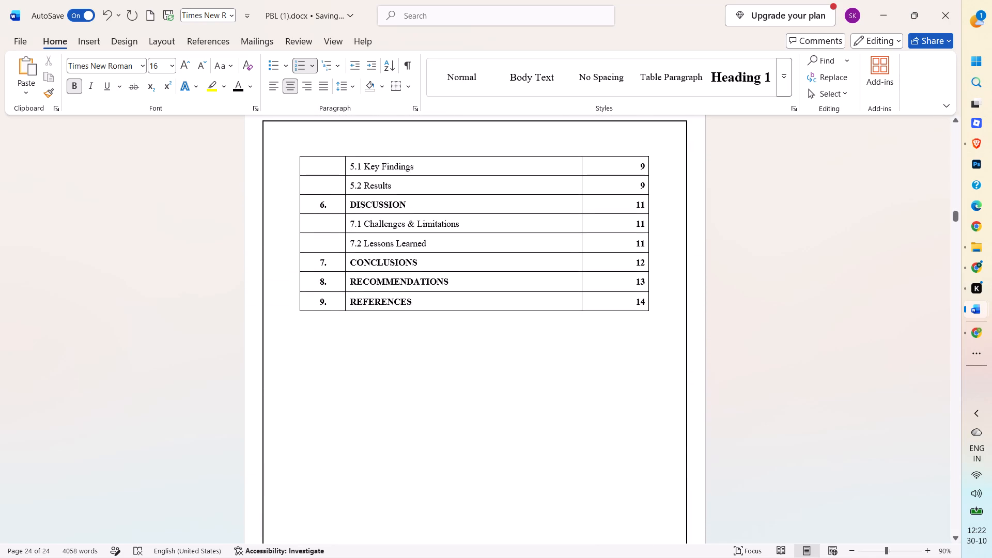
left_click(646, 300)
key("BackSpace")
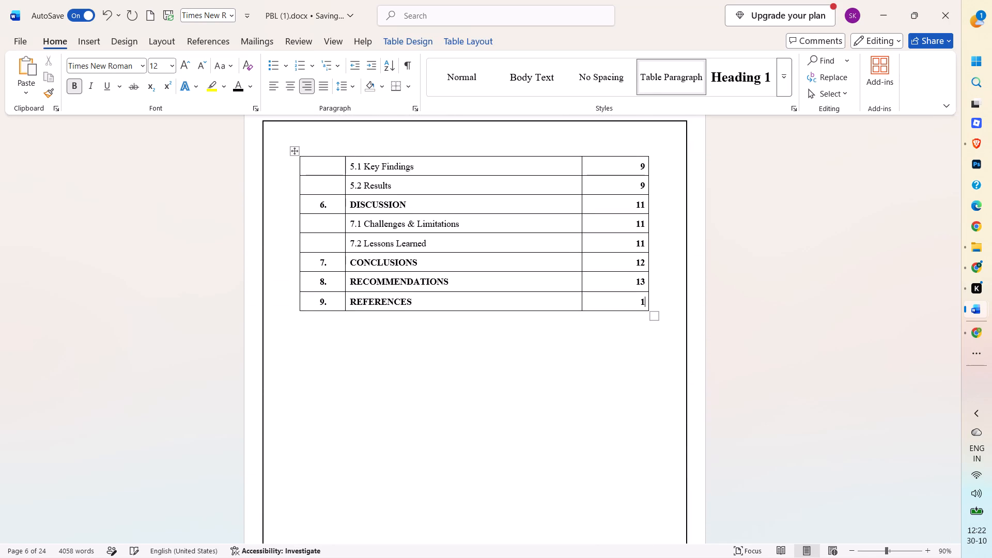
key("7")
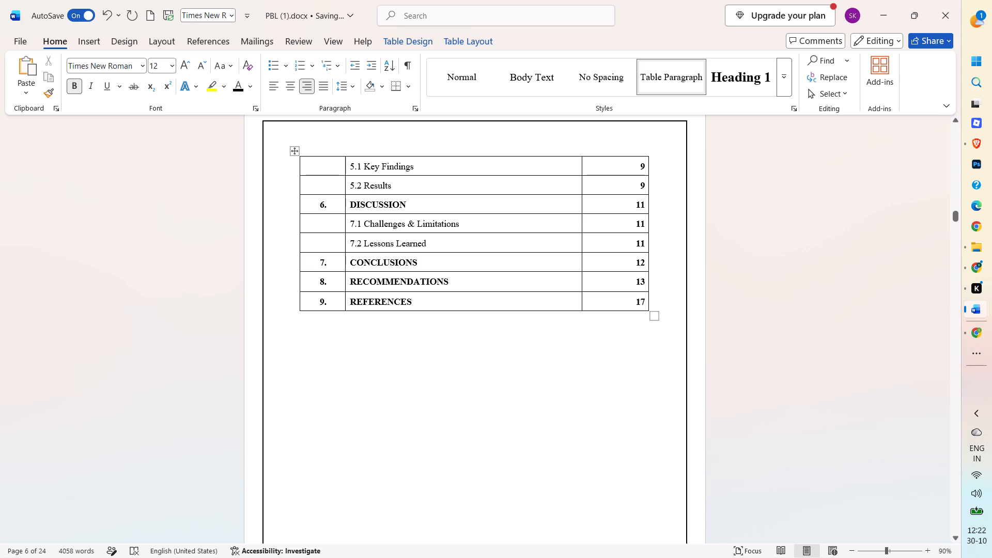
left_click(646, 283)
key("BackSpace")
key("6")
Examine the whole report in a multi-page overview, checking chapter heading positions and page numbers through REFERENCES.
scroll(659, 276, "down", 6, "ctrl")
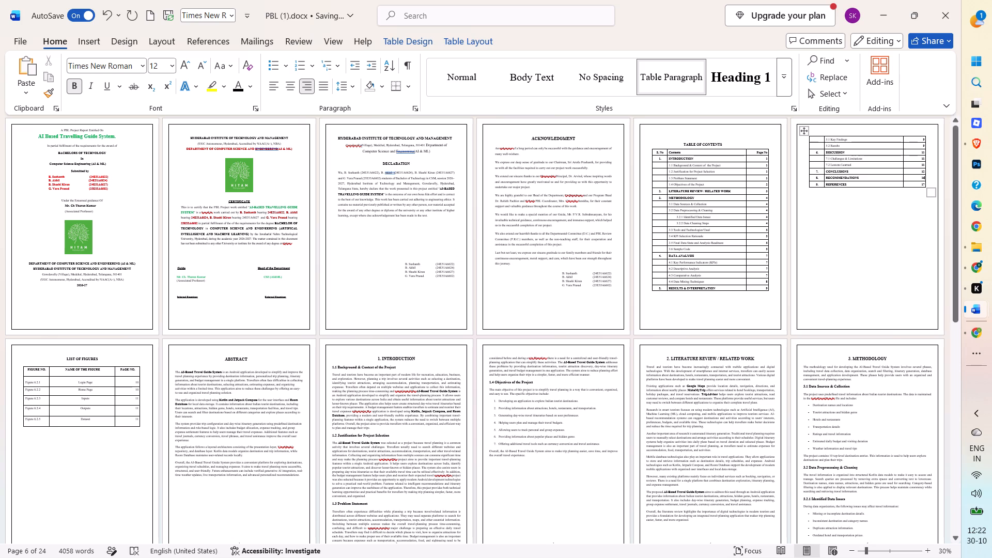
scroll(601, 276, "down", 20)
scroll(601, 276, "down", 18)
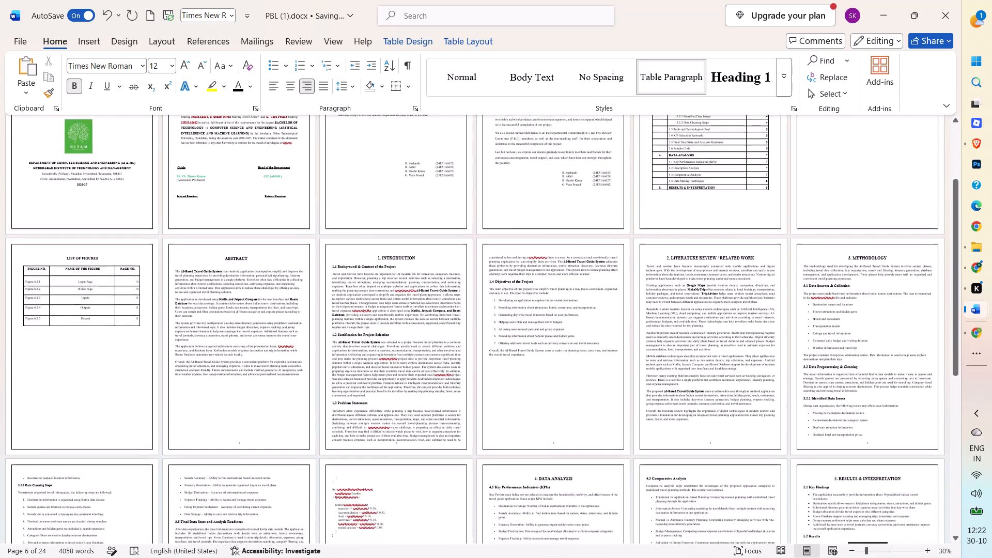
scroll(601, 266, "down", 7)
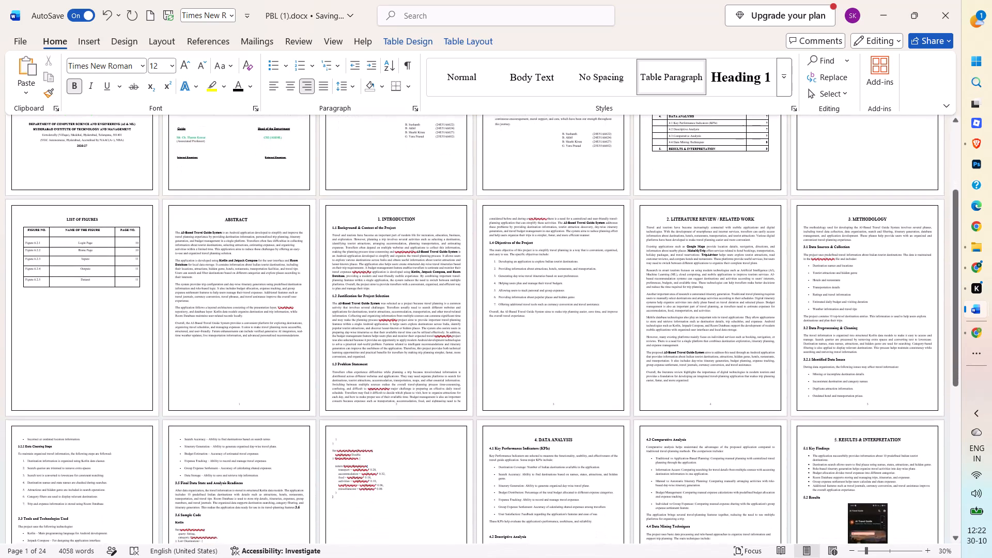
scroll(601, 266, "down", 6)
scroll(601, 266, "down", 20)
scroll(601, 266, "down", 2)
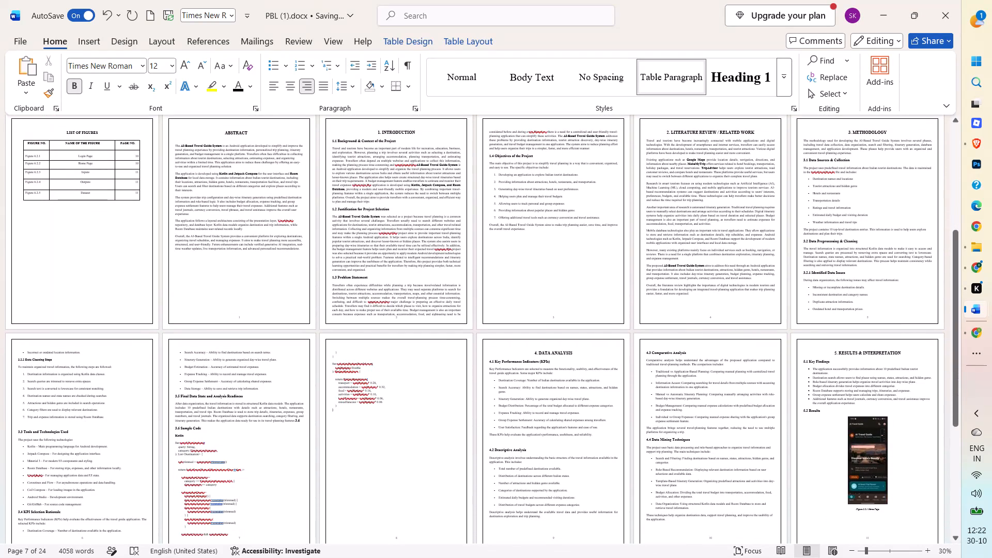
left_click_drag(955, 315, 953, 404)
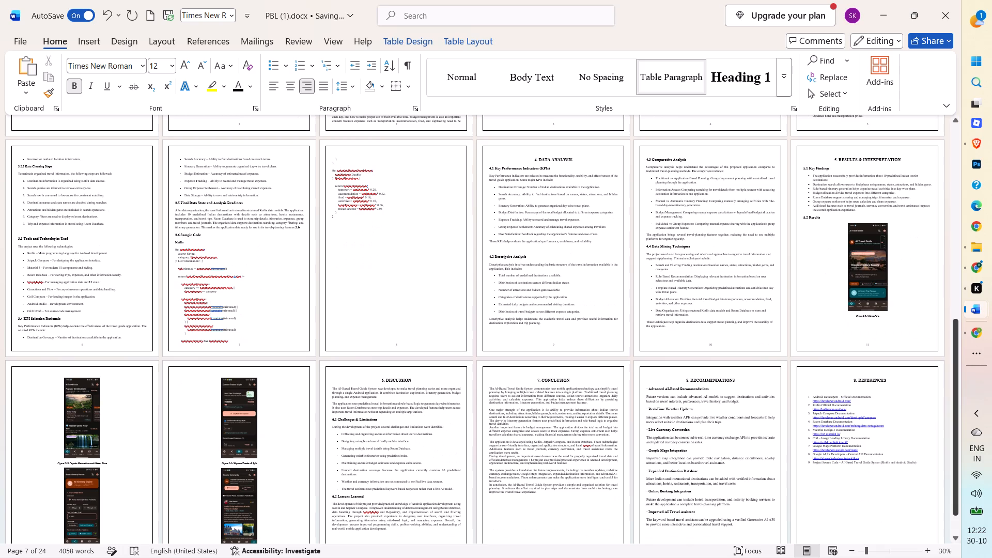
left_click_drag(951, 395, 960, 416)
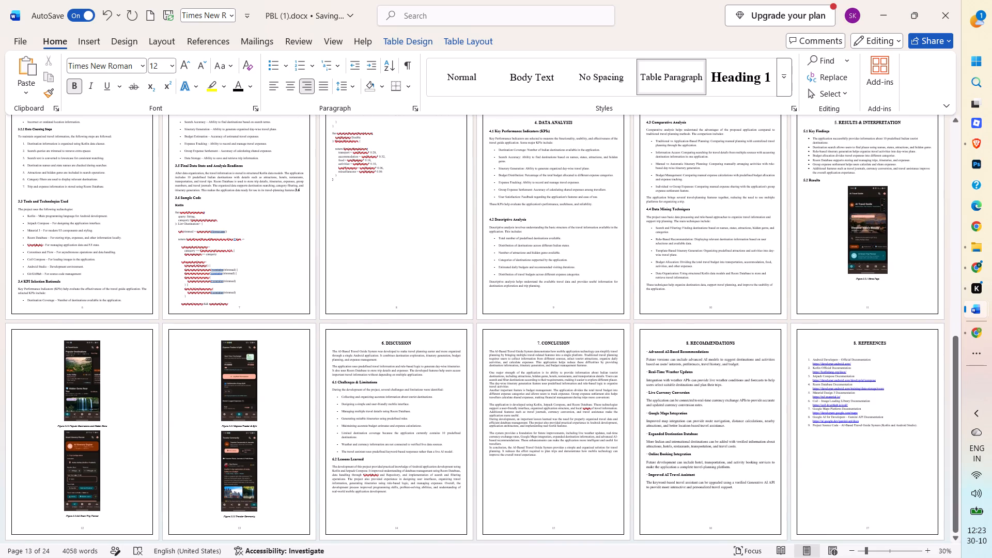
scroll(746, 390, "up", 1)
scroll(746, 390, "down", 4)
scroll(891, 411, "up", 1, "ctrl")
scroll(891, 411, "down", 1, "ctrl")
scroll(693, 490, "down", 2, "ctrl")
Enlarge the multi-page view and examine the table of contents, LIST OF FIGURES, ABSTRACT and INTRODUCTION pages.
scroll(697, 481, "up", 4, "ctrl")
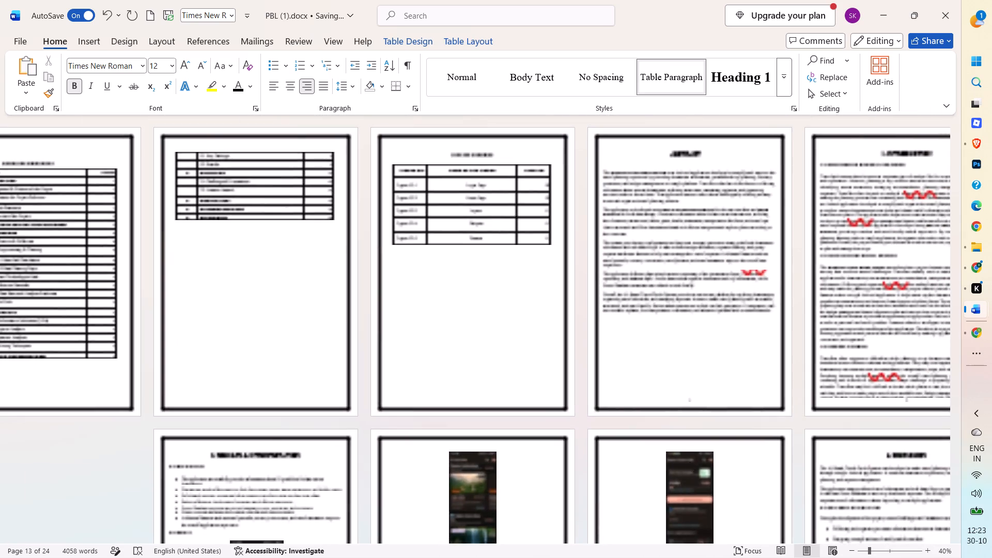
scroll(679, 445, "down", 4)
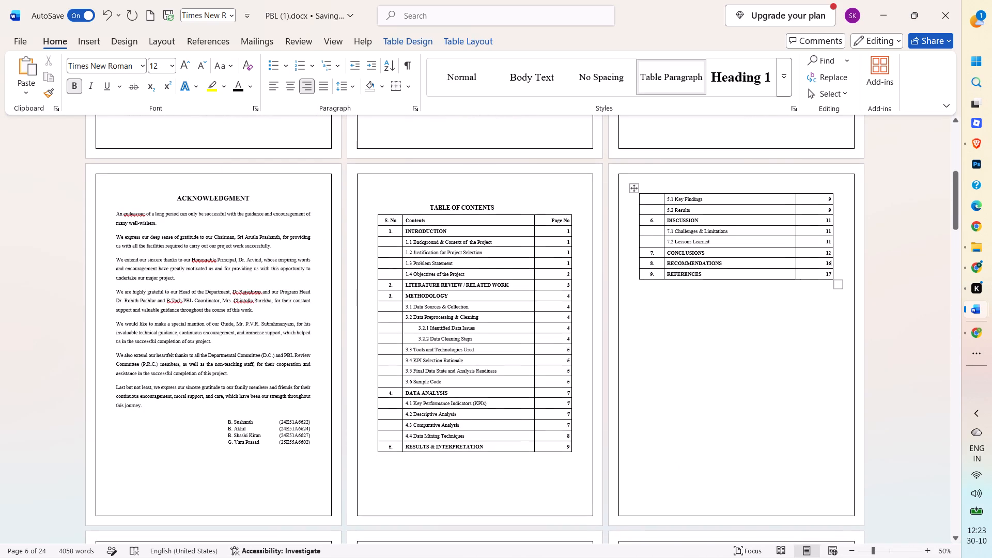
scroll(732, 400, "down", 20)
scroll(732, 400, "up", 3)
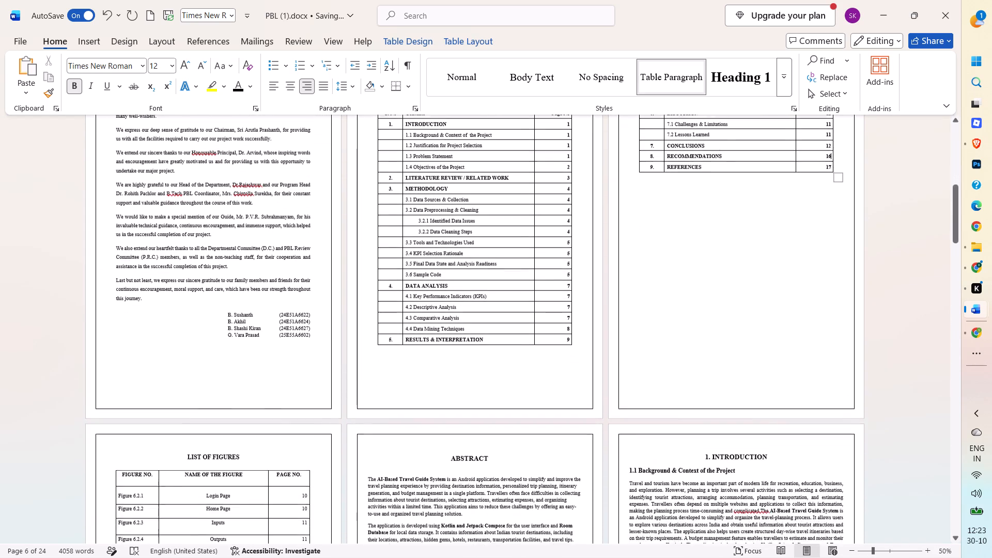
scroll(732, 400, "up", 5)
scroll(486, 372, "down", 20)
scroll(486, 372, "down", 7)
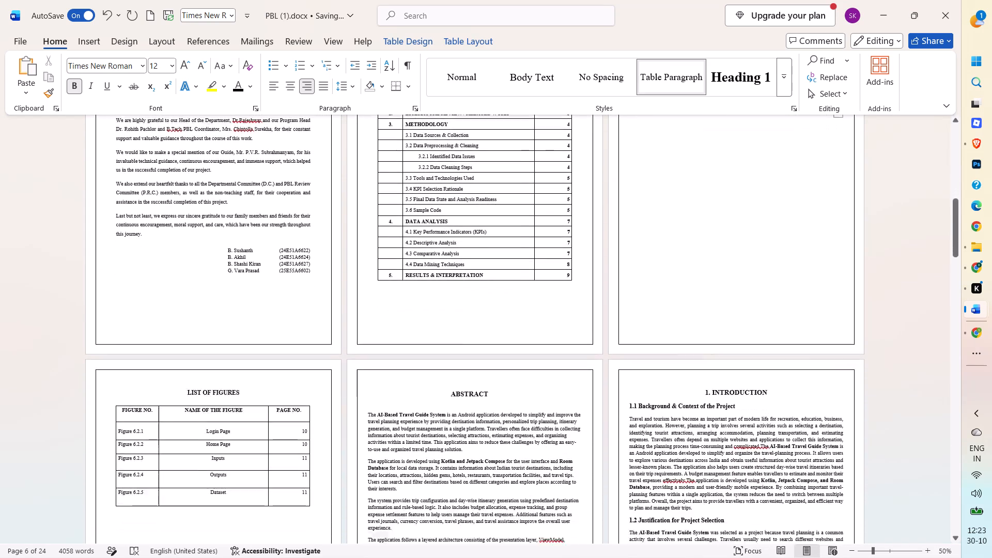
scroll(486, 372, "down", 20)
scroll(486, 372, "down", 9)
scroll(486, 372, "up", 4)
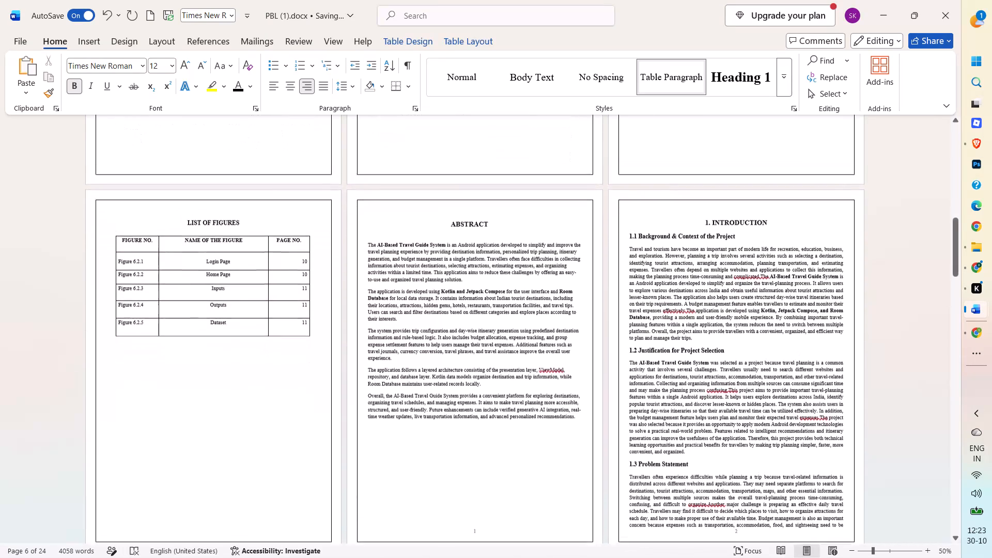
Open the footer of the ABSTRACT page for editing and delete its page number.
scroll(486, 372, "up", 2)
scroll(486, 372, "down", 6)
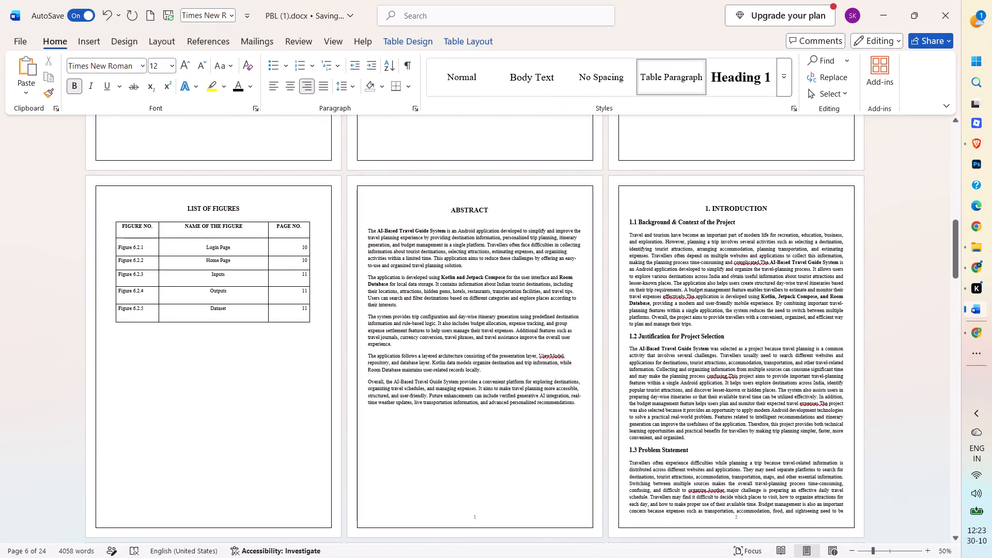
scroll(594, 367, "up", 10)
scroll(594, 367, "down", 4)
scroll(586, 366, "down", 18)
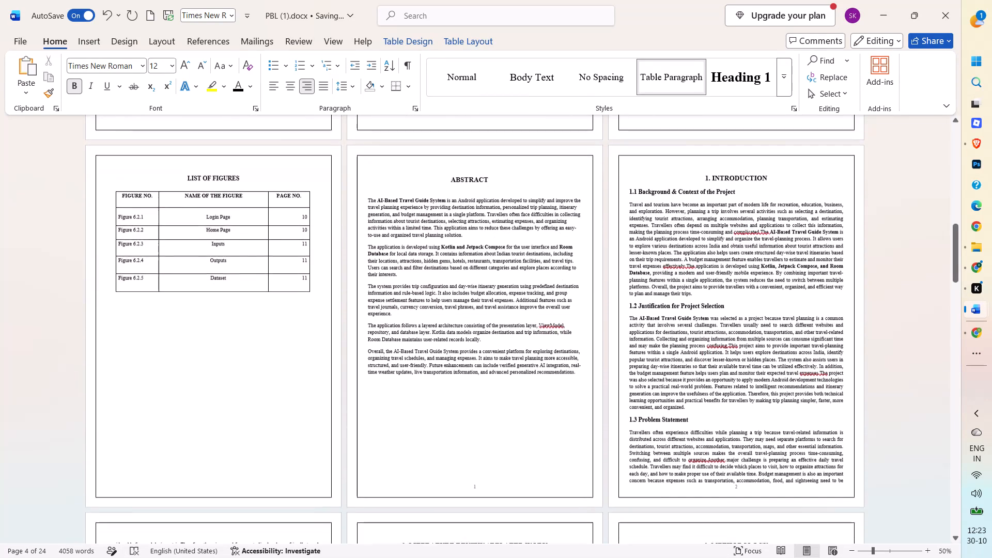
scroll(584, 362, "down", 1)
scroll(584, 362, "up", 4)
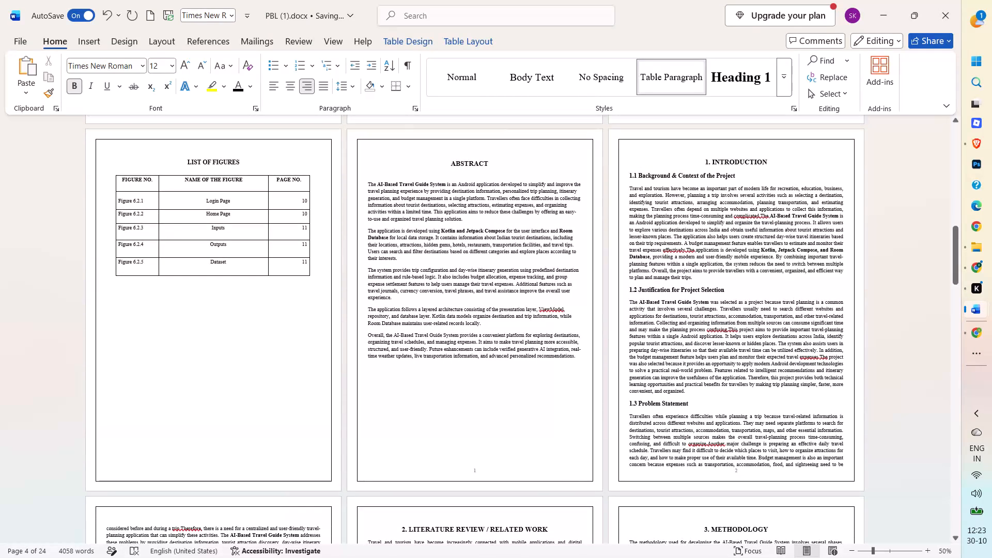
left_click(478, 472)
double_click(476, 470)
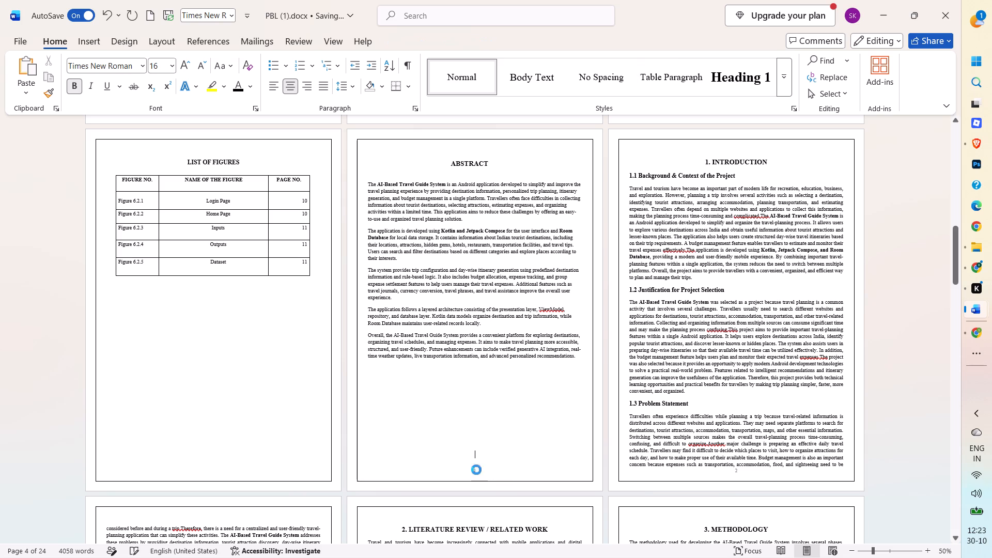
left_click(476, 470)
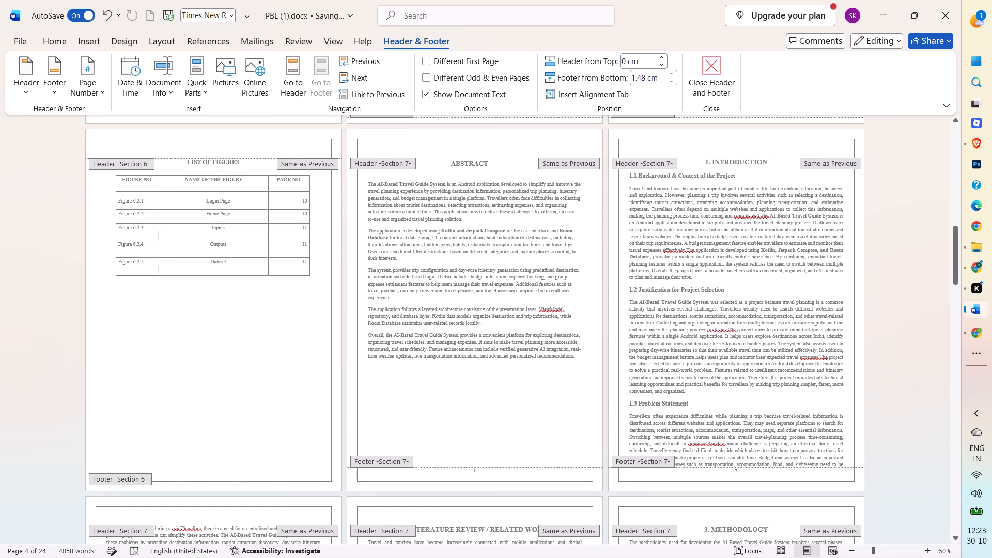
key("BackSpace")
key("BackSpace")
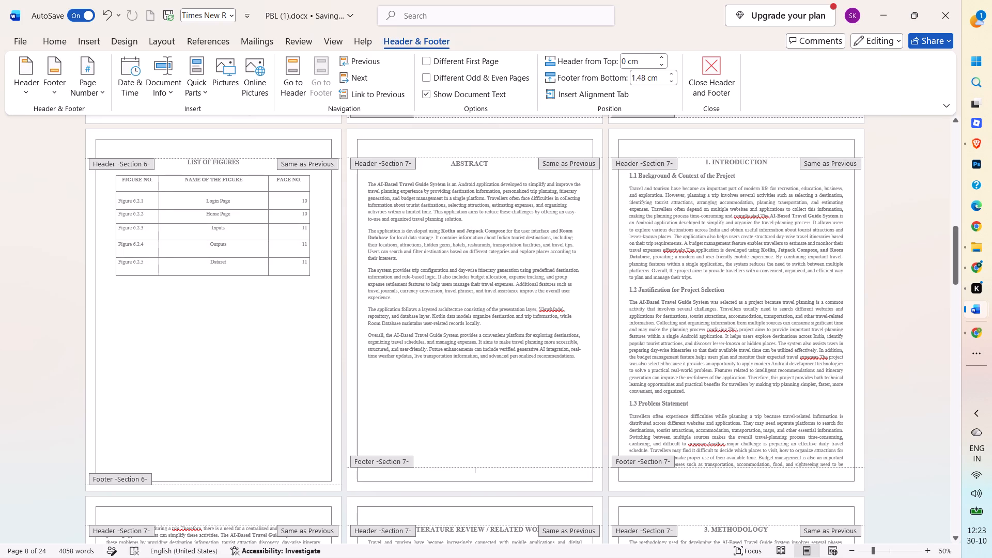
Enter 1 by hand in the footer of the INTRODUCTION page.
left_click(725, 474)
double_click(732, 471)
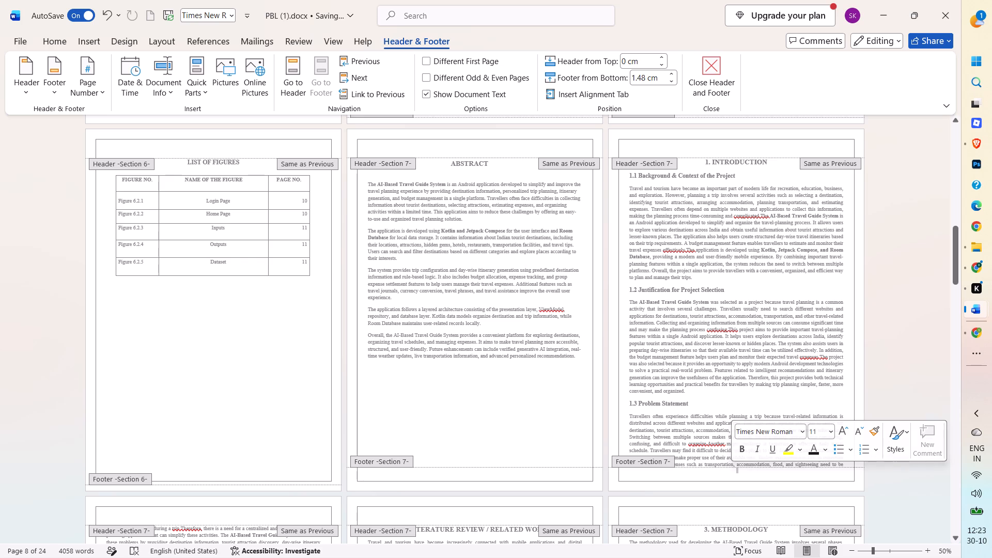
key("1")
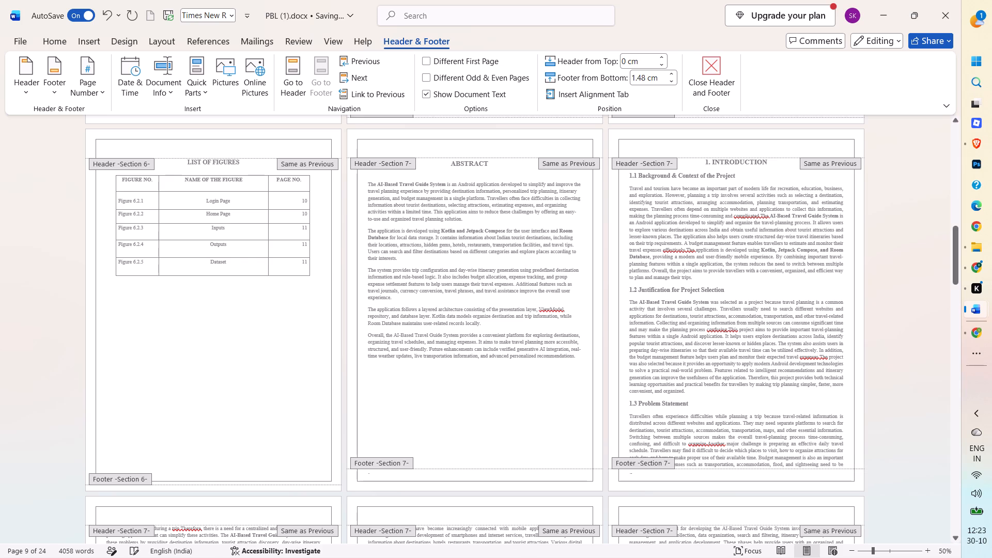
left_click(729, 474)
Insert a centred bottom-of-page number in the section's footer using the Plain Number 2 style.
left_click(92, 78)
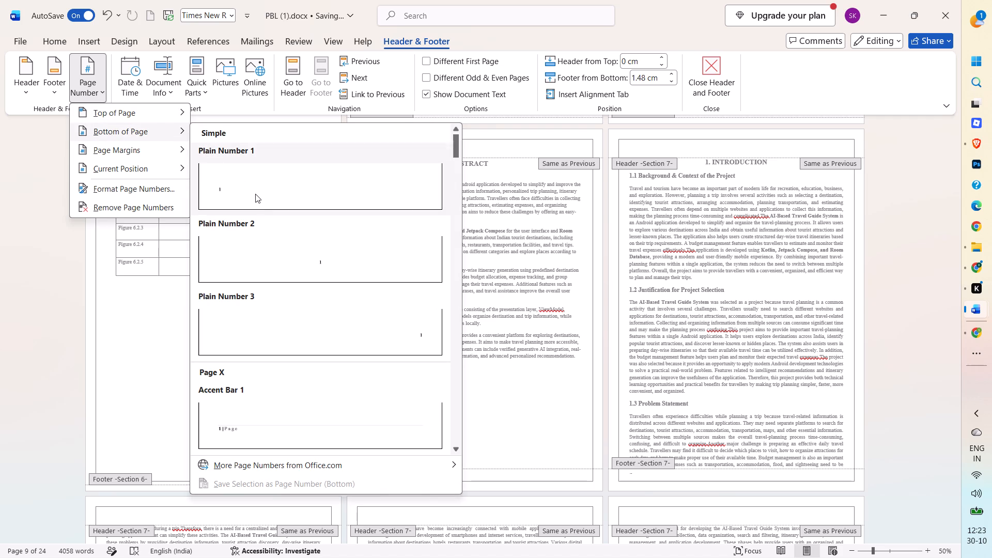
left_click(280, 236)
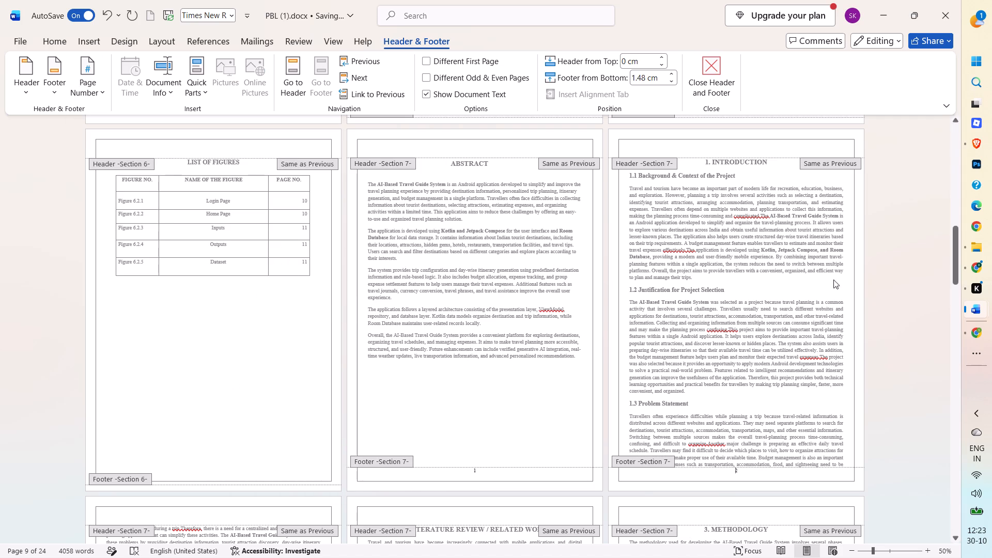
left_click(885, 279)
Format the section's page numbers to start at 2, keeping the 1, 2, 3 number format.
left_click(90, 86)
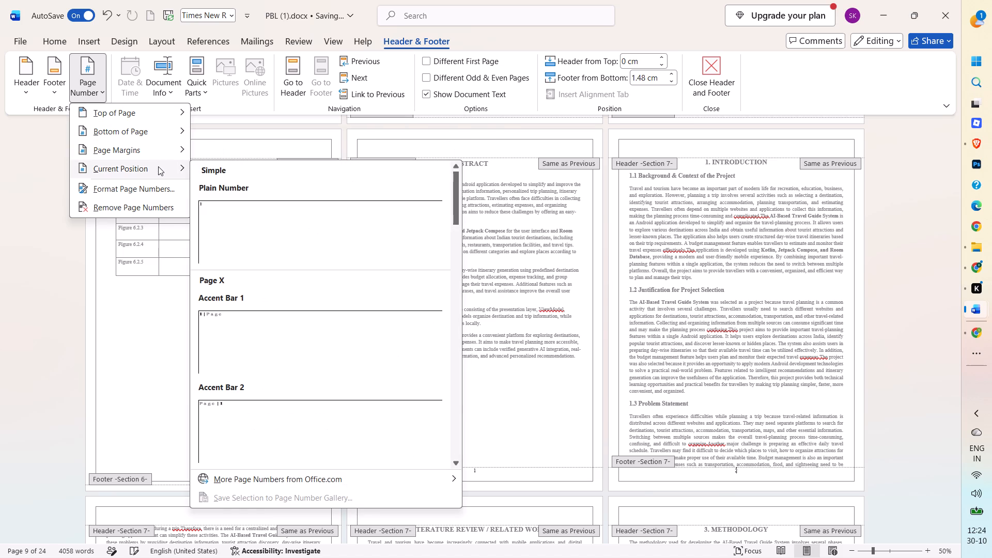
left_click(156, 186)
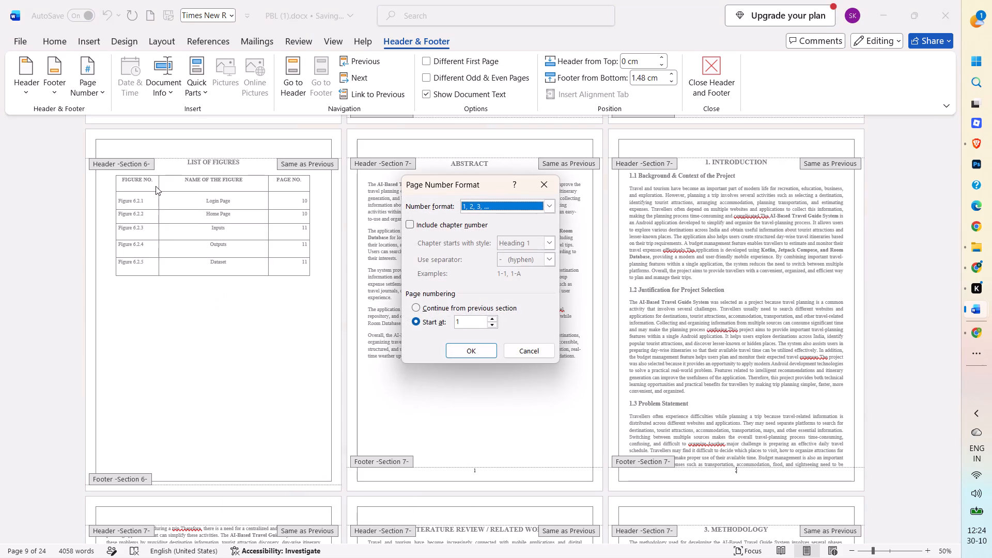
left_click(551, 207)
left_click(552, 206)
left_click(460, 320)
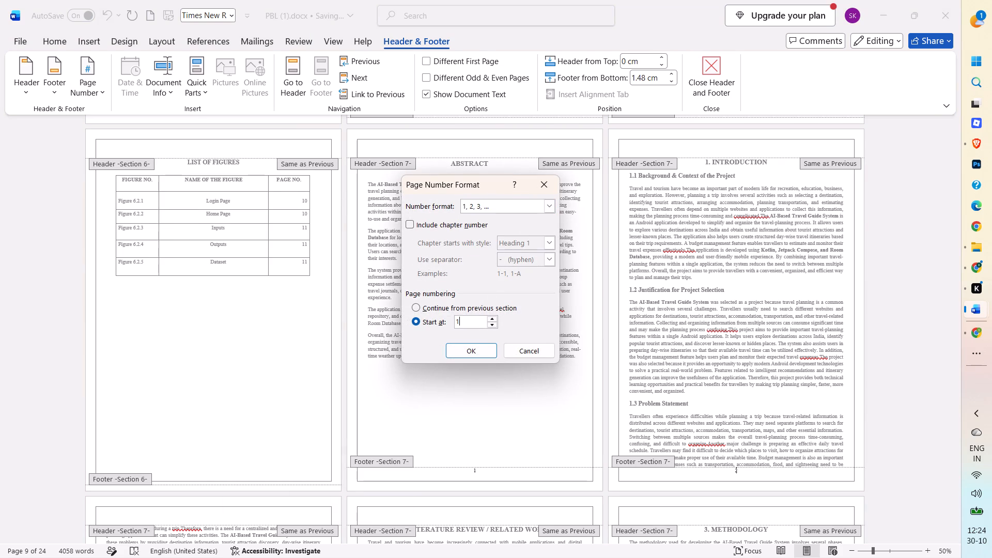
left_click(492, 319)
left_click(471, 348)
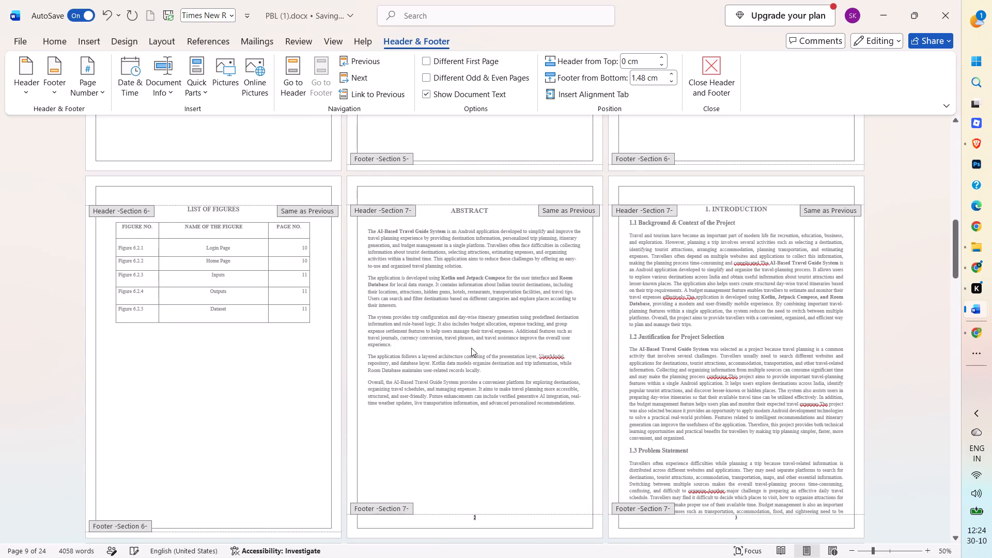
Set the section's page numbering to start at 1 from the ABSTRACT page and exit footer editing.
scroll(476, 309, "down", 3)
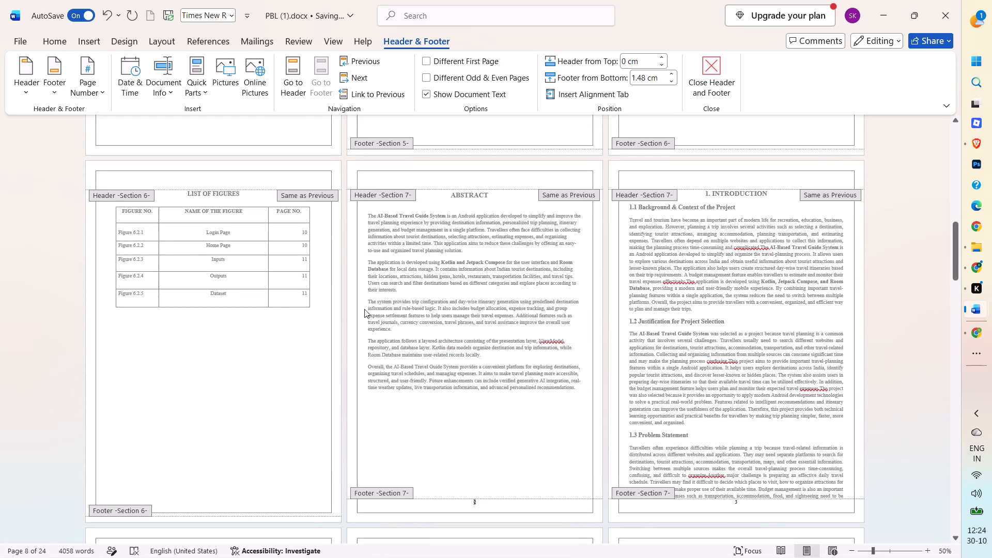
left_click(96, 92)
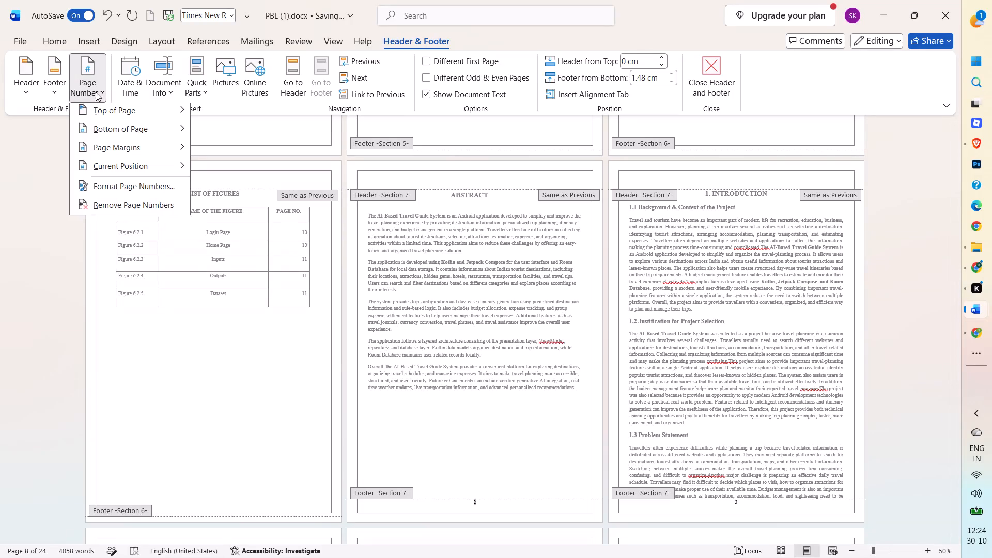
left_click(149, 184)
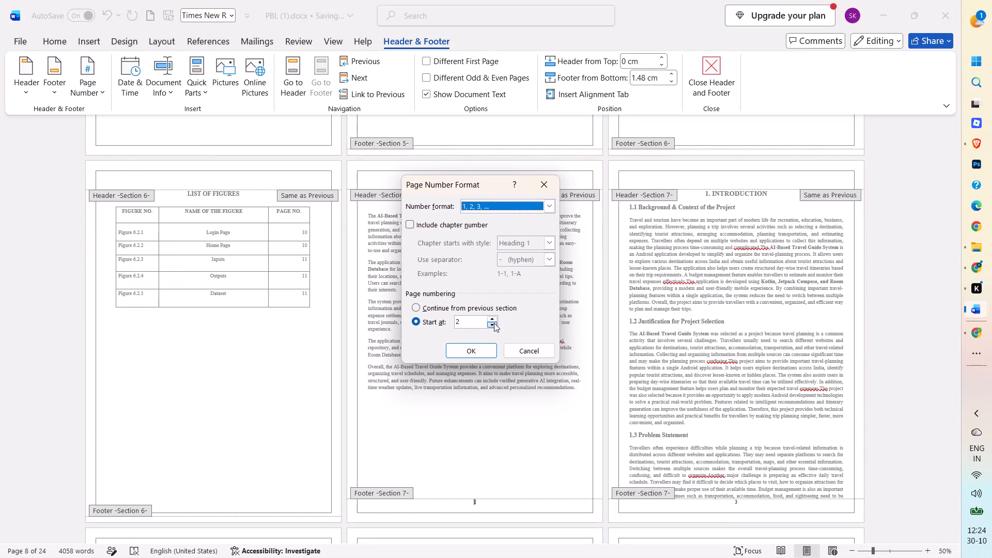
left_click(493, 323)
left_click(478, 349)
scroll(516, 298, "down", 3)
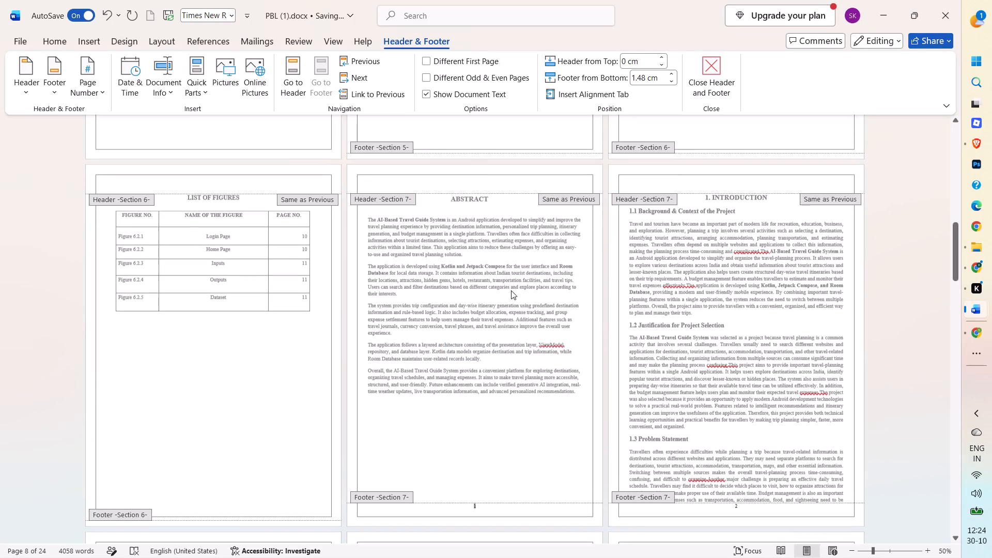
scroll(511, 290, "down", 7)
left_click(908, 249)
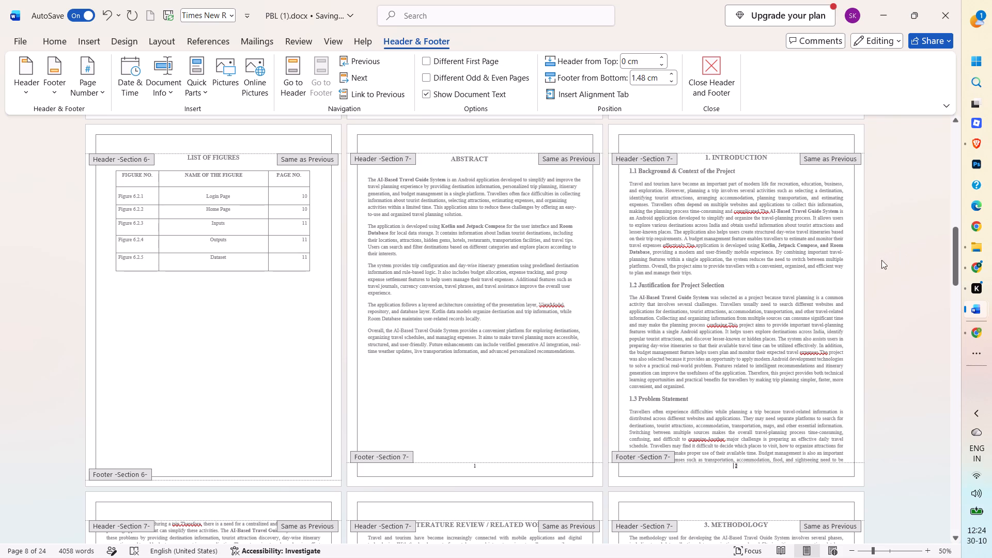
left_click(900, 226)
left_click(711, 73)
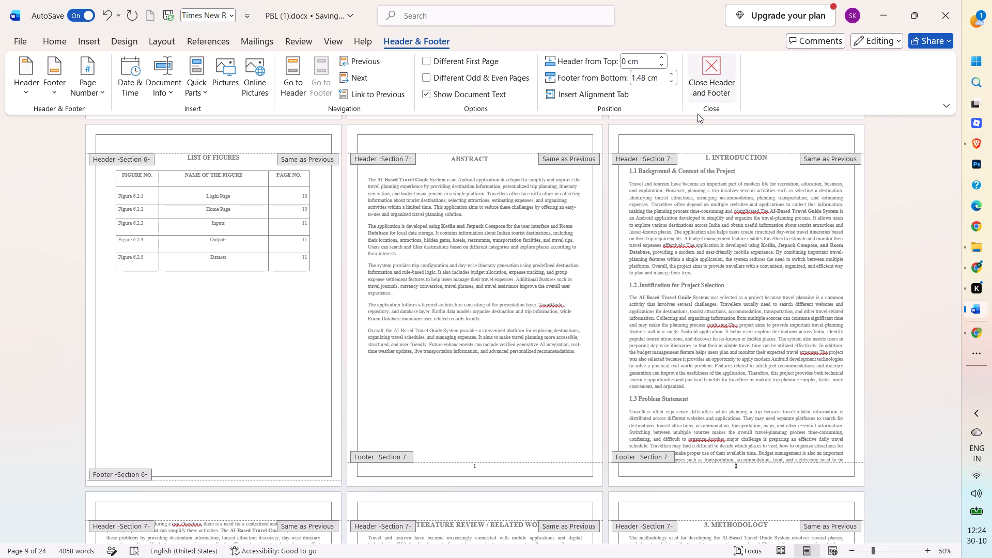
Examine the ABSTRACT and INTRODUCTION pages, checking their layout and footer page numbers.
scroll(679, 130, "down", 18)
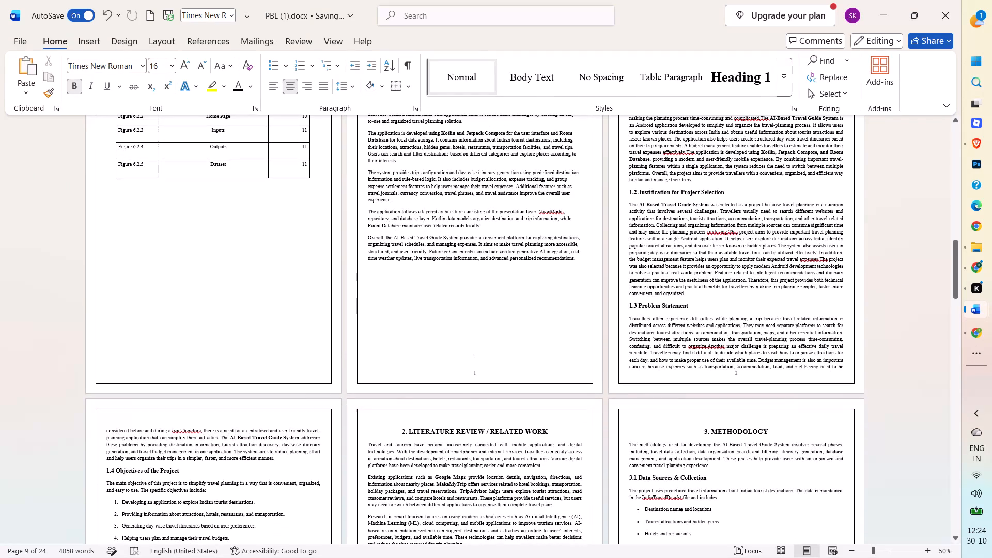
scroll(431, 309, "up", 8)
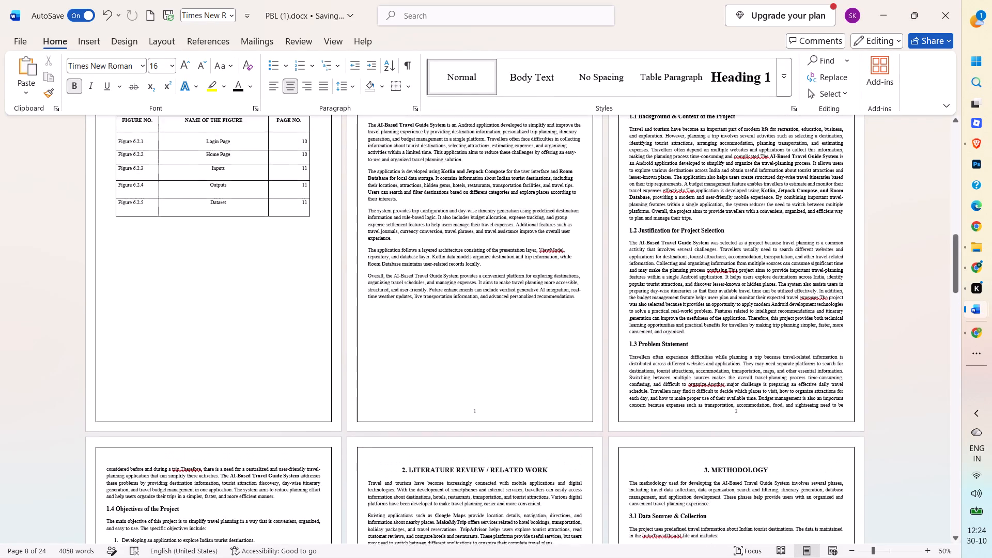
scroll(427, 302, "up", 4)
scroll(427, 300, "down", 7)
scroll(427, 299, "up", 2)
scroll(427, 299, "down", 3)
scroll(427, 299, "up", 6, "ctrl")
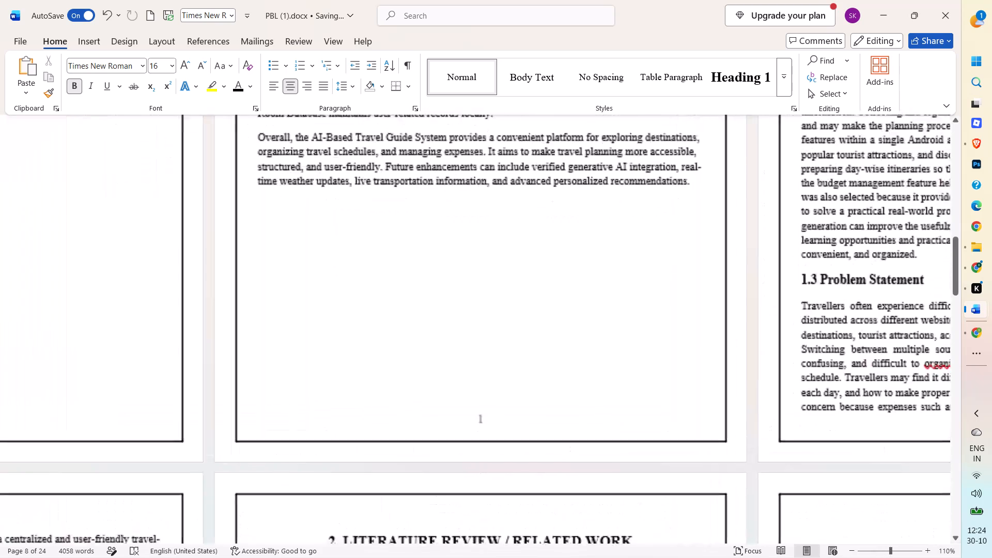
scroll(427, 299, "down", 7)
scroll(427, 299, "up", 1, "ctrl")
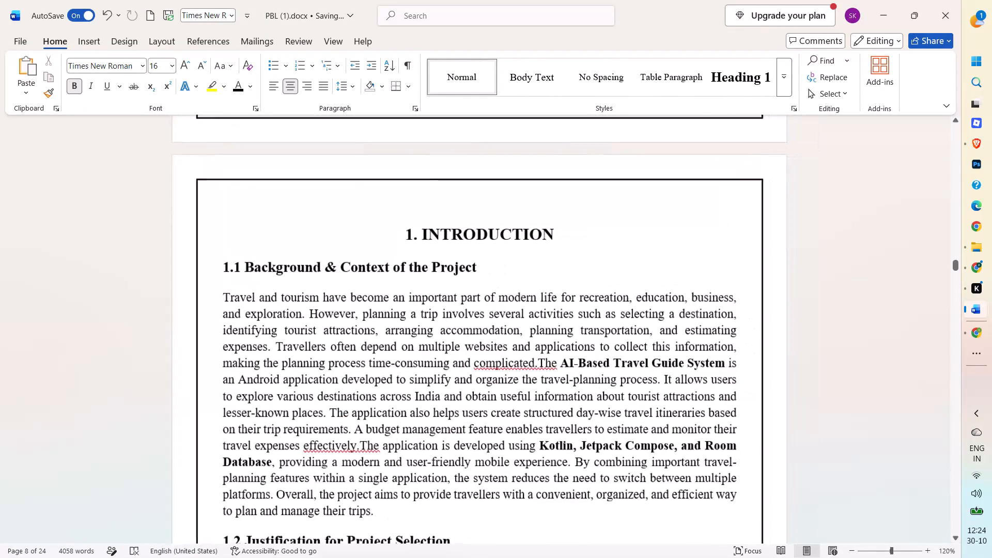
scroll(427, 299, "up", 8)
scroll(427, 299, "down", 3)
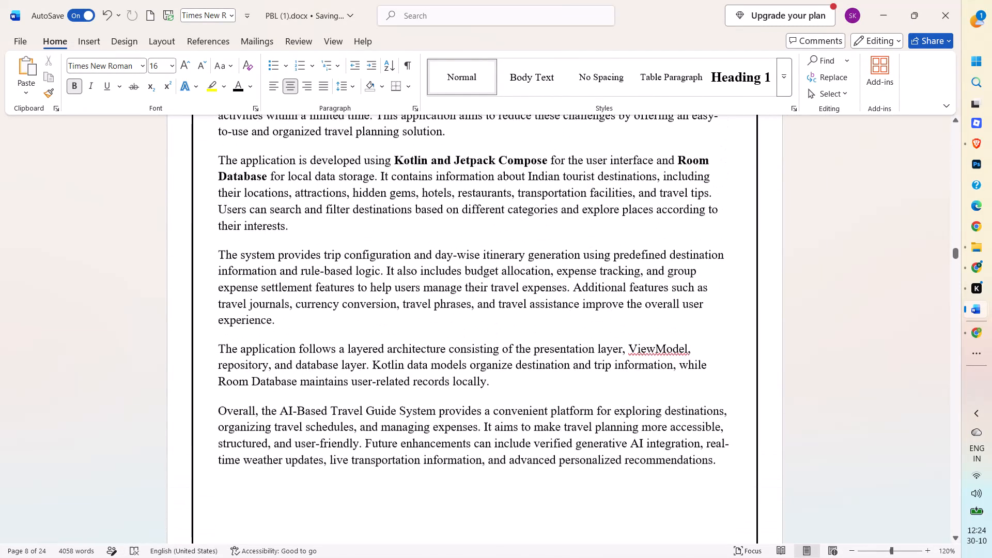
scroll(427, 299, "down", 12)
scroll(427, 299, "up", 2)
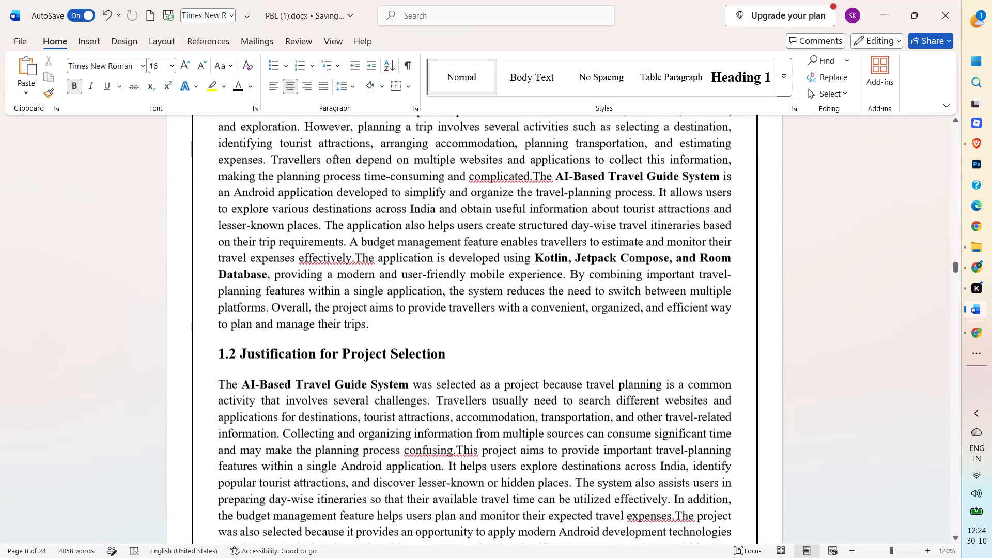
scroll(427, 299, "up", 10)
scroll(427, 299, "down", 3, "ctrl")
scroll(427, 299, "down", 1)
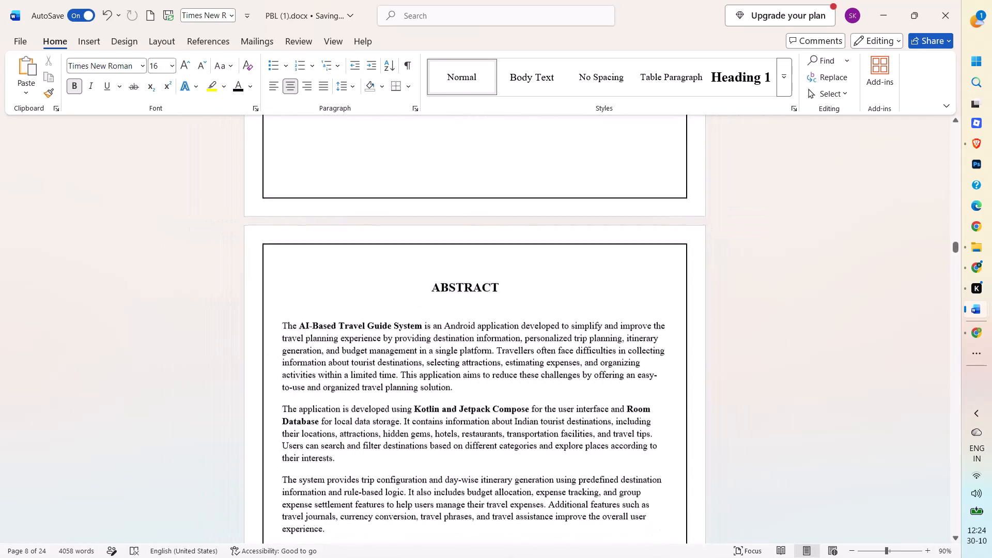
scroll(427, 299, "down", 10)
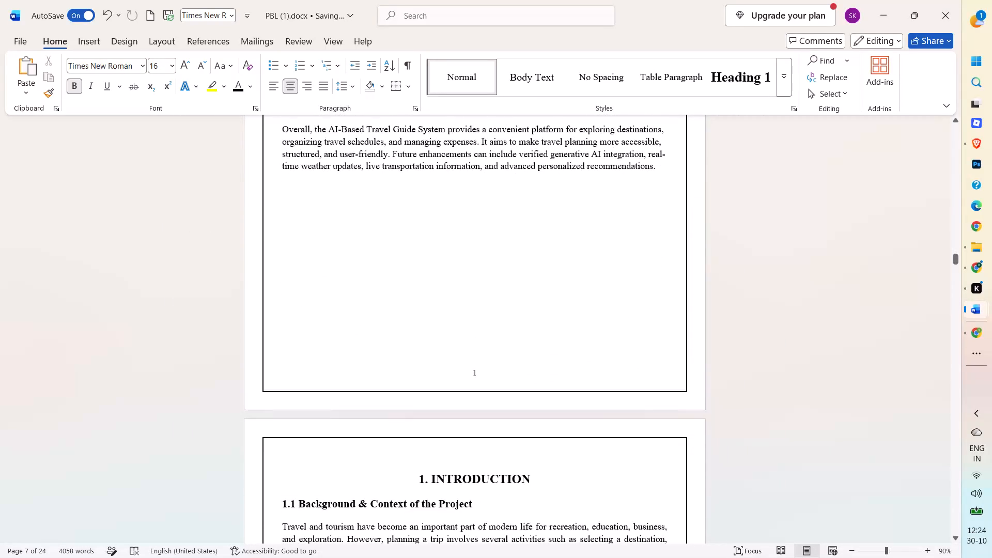
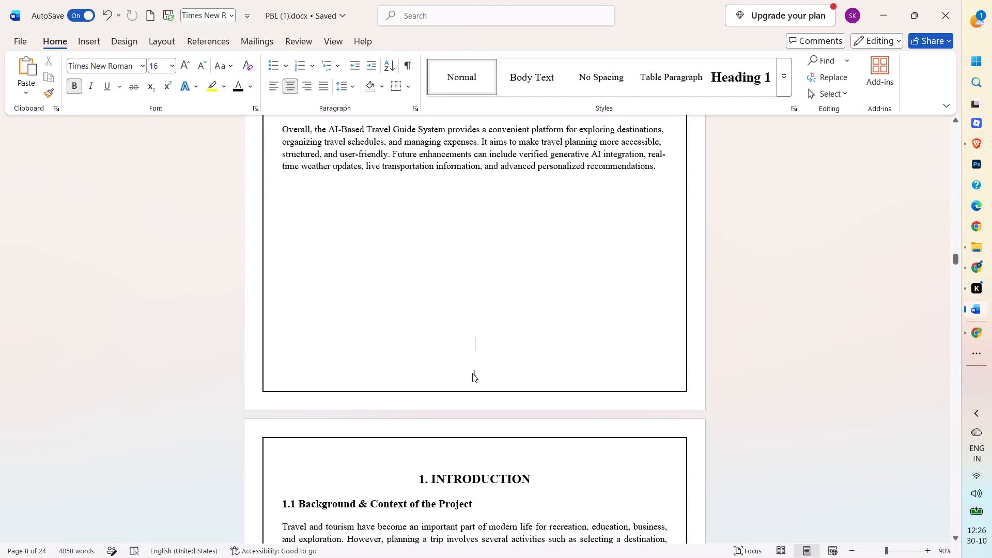
Open the Section 7 footer on the ABSTRACT page for editing at its centred page number.
left_click(473, 374)
double_click(480, 370)
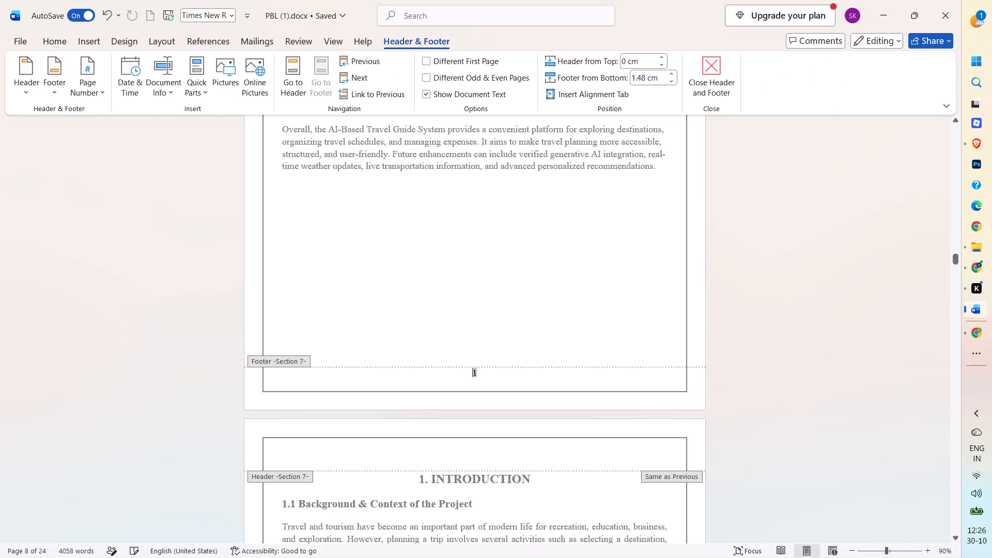